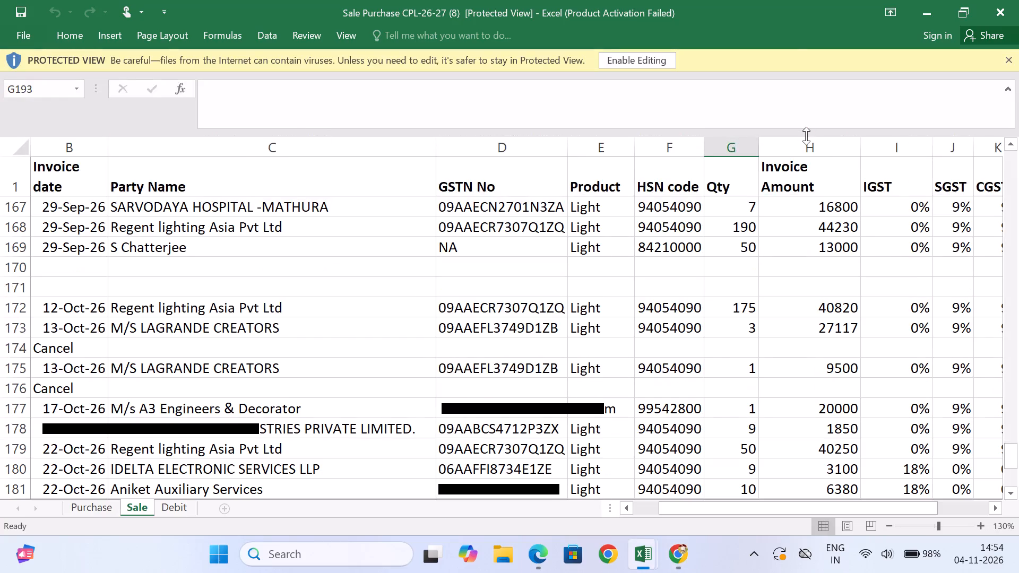
Enable editing for the protected Sale Purchase workbook.
left_click(632, 58)
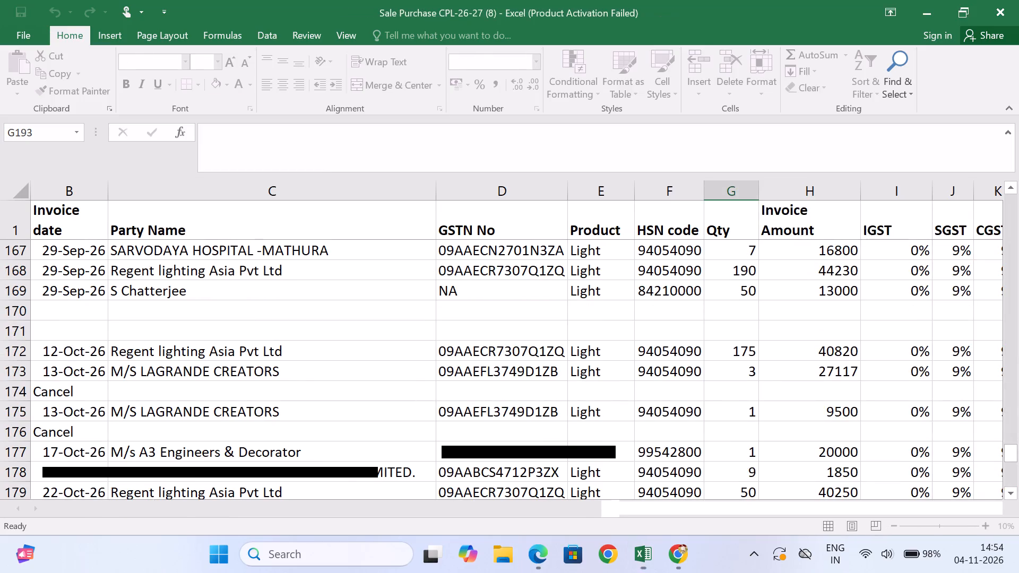
Examine the October sales entries on the Sale sheet, from invoice details through tax and total amounts.
left_click(305, 384)
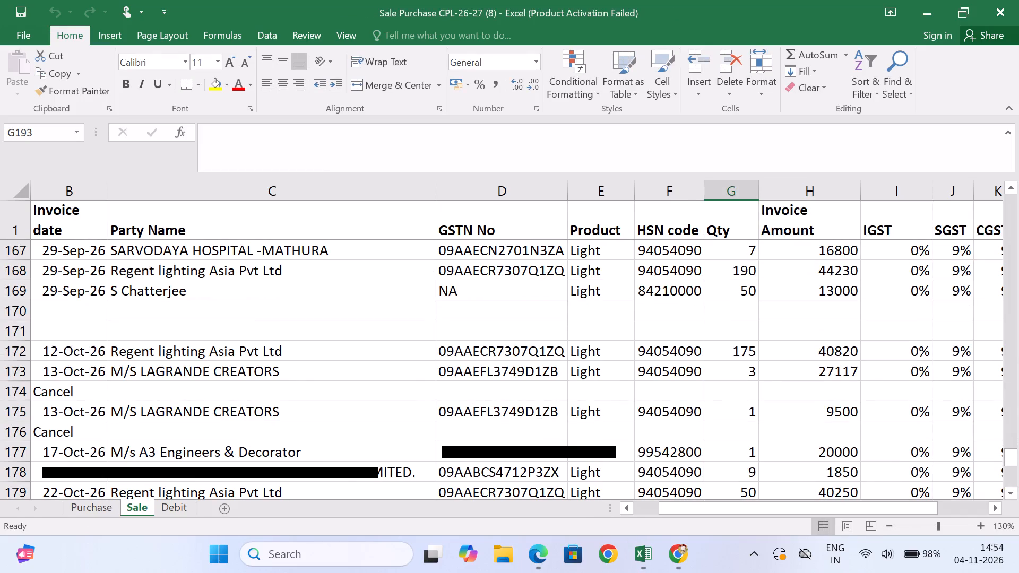
scroll(305, 384, "right", 3)
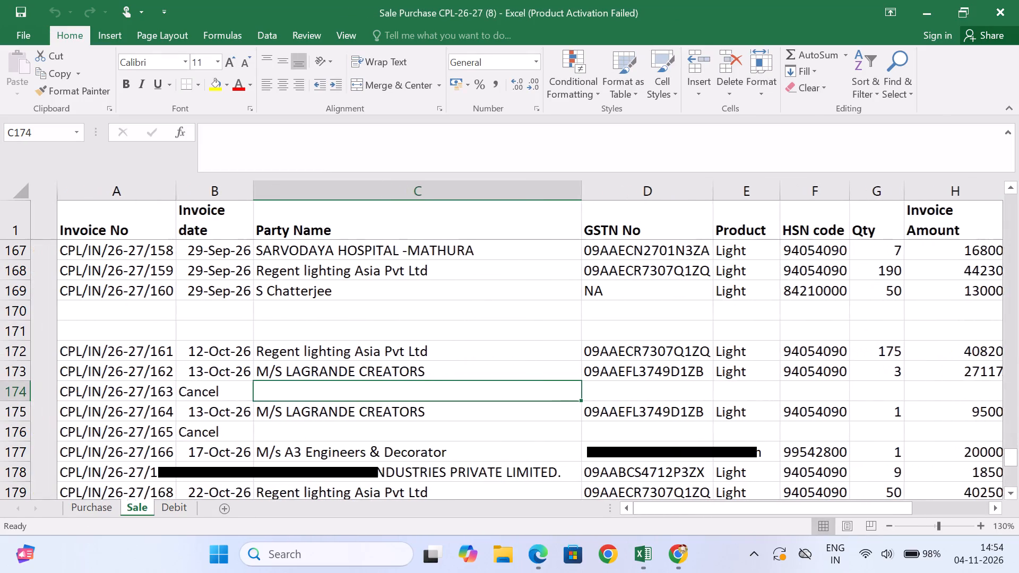
scroll(305, 384, "right", 2)
scroll(305, 384, "down", 2)
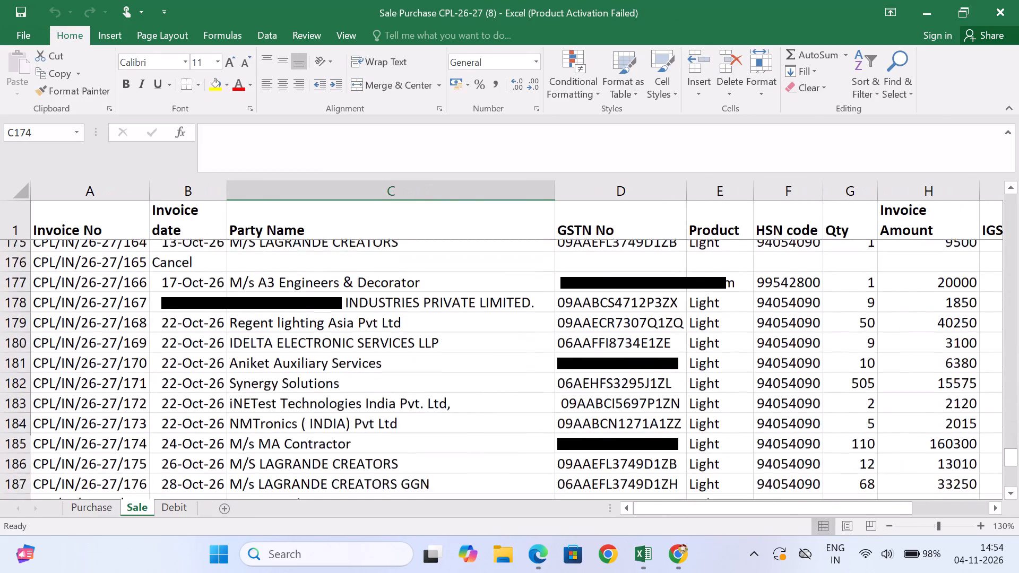
scroll(305, 384, "down", 2)
scroll(305, 384, "up", 1)
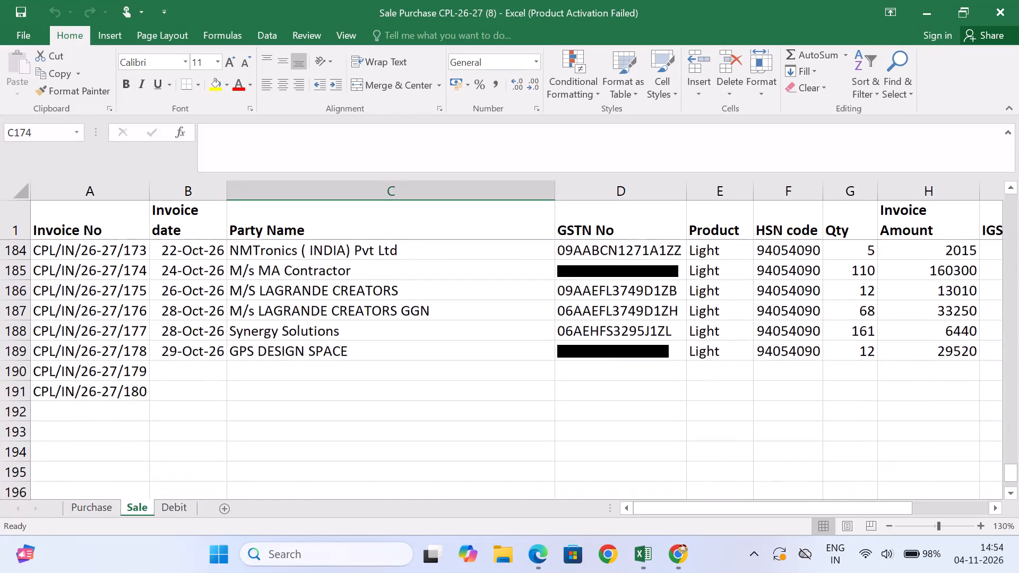
scroll(305, 384, "up", 2)
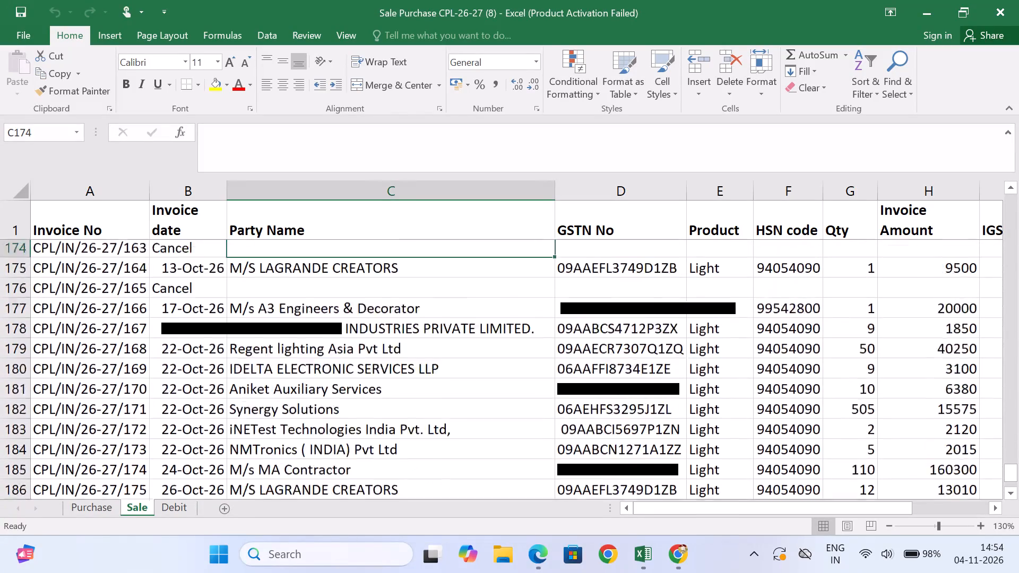
scroll(305, 384, "up", 1)
scroll(305, 384, "left", 7)
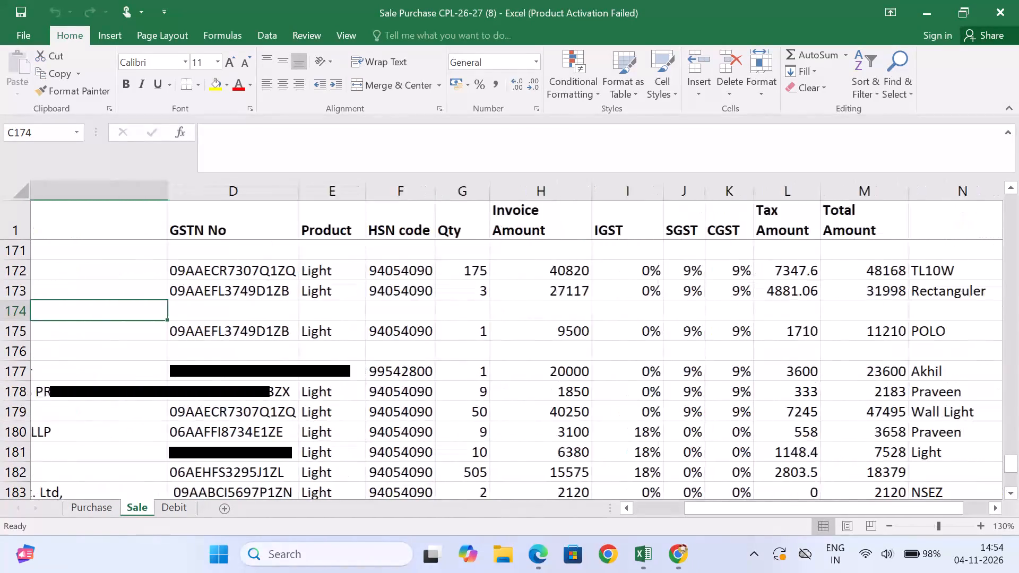
scroll(305, 384, "left", 1)
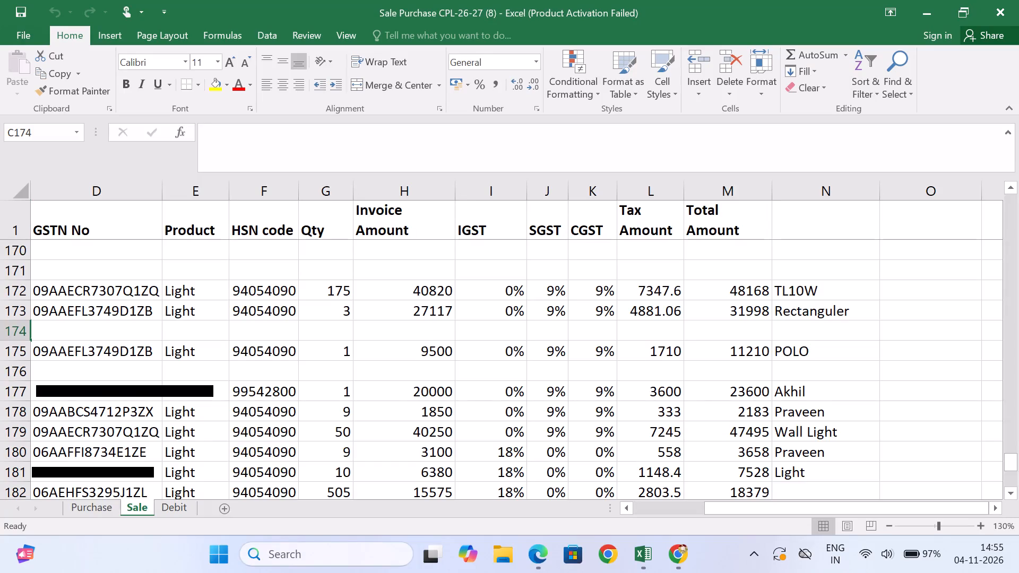
scroll(272, 362, "down", 1)
scroll(272, 362, "right", 4)
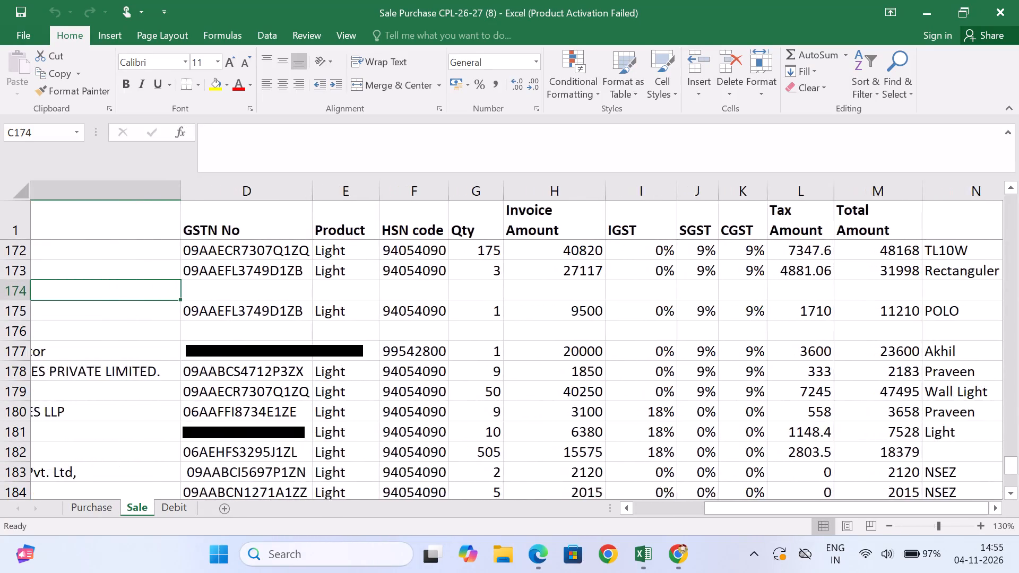
scroll(272, 362, "right", 12)
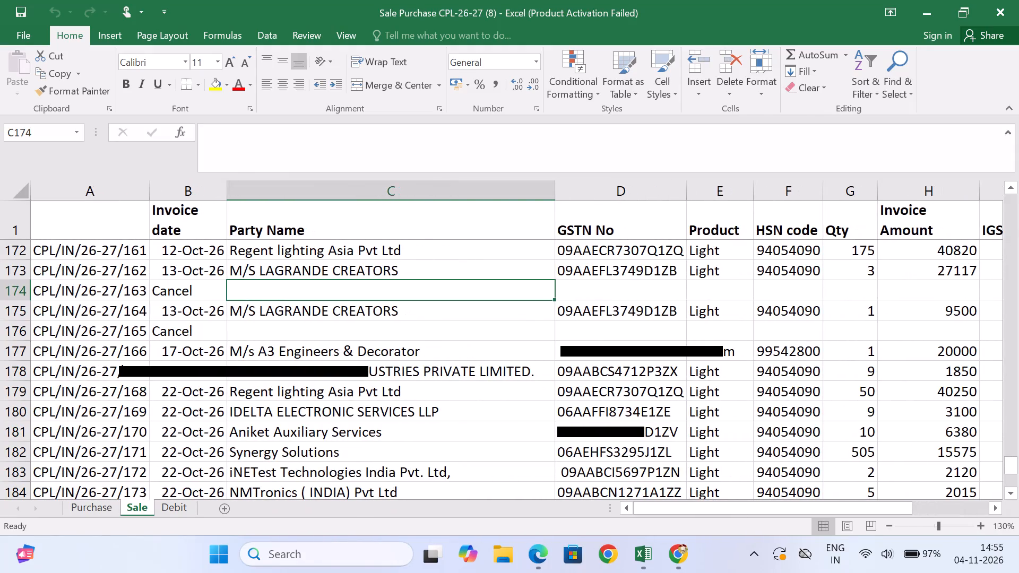
scroll(133, 281, "up", 1)
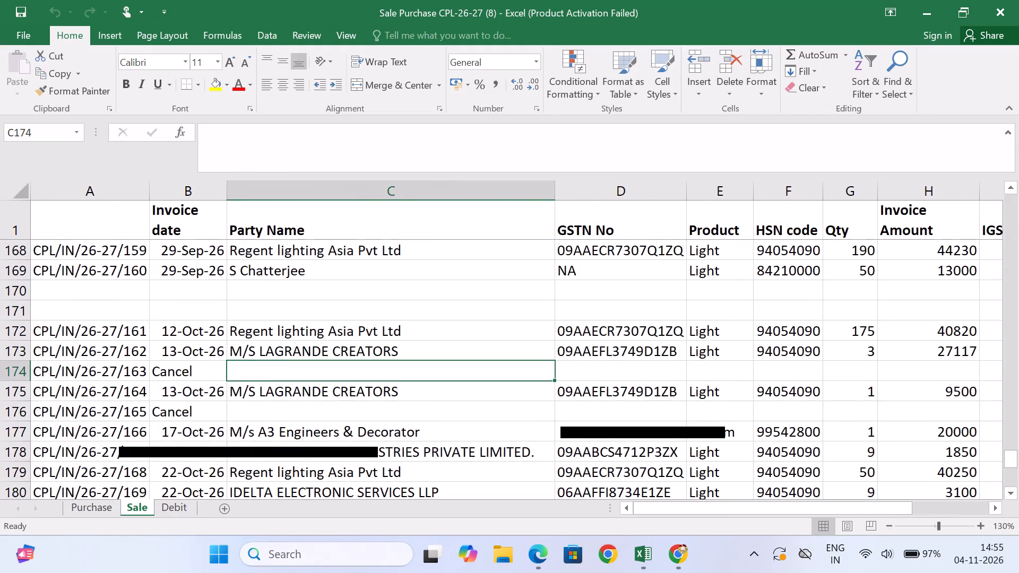
Highlight the entire row 172, the 12-Oct-26 Regent lighting Asia Pvt Ltd invoice, in yellow.
left_click(14, 333)
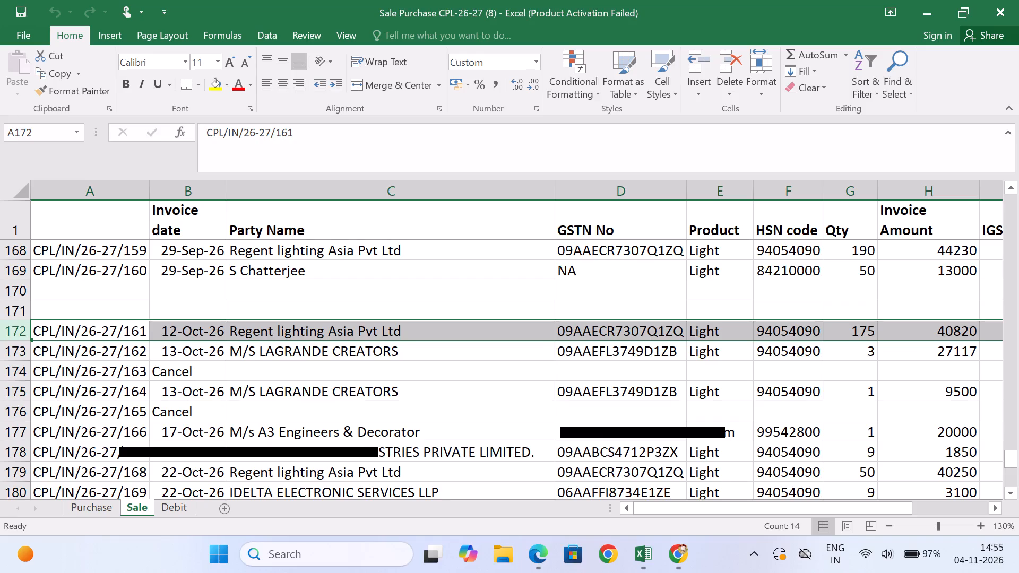
scroll(541, 392, "left", 4)
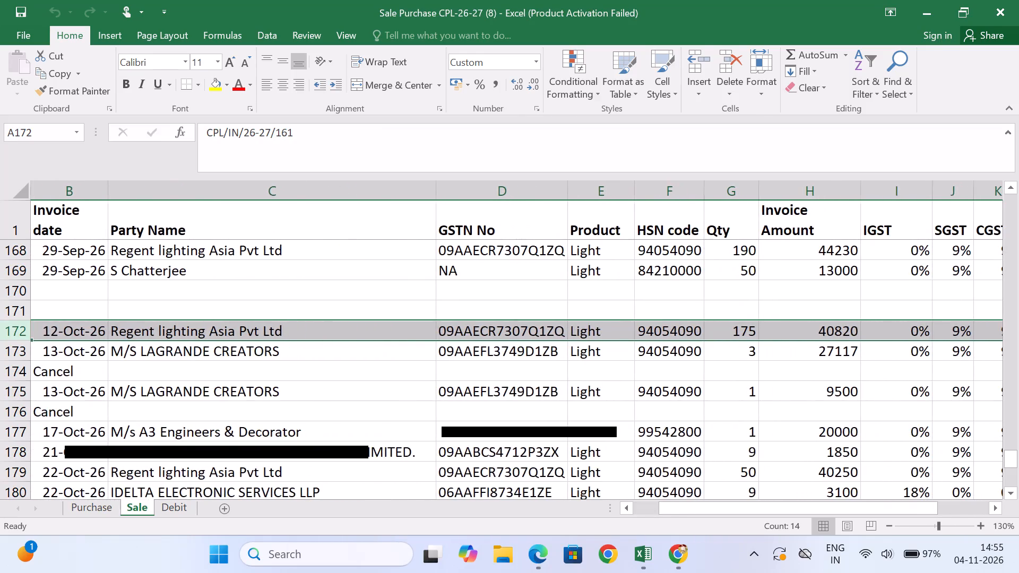
scroll(541, 392, "left", 1)
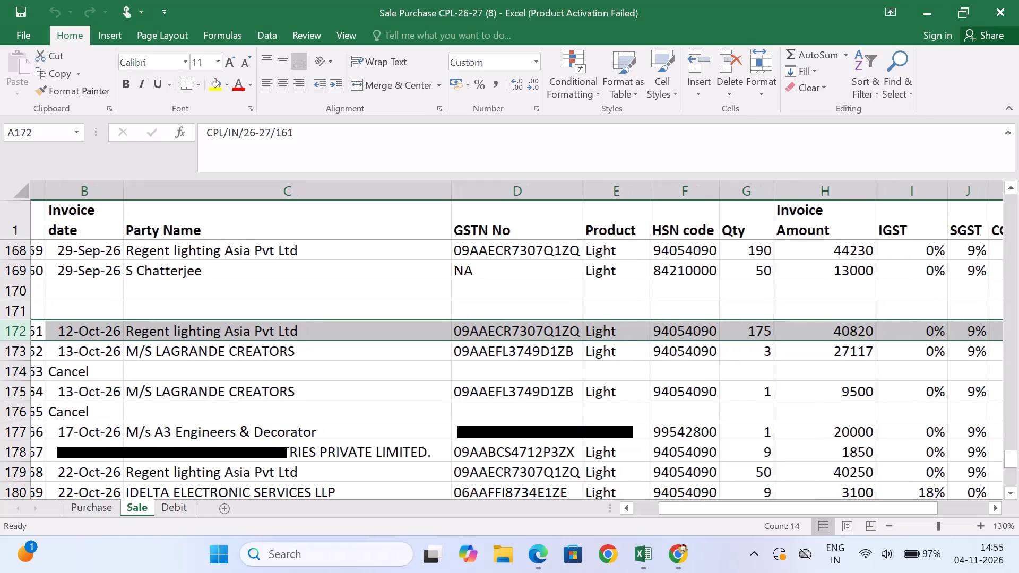
scroll(541, 392, "left", 2)
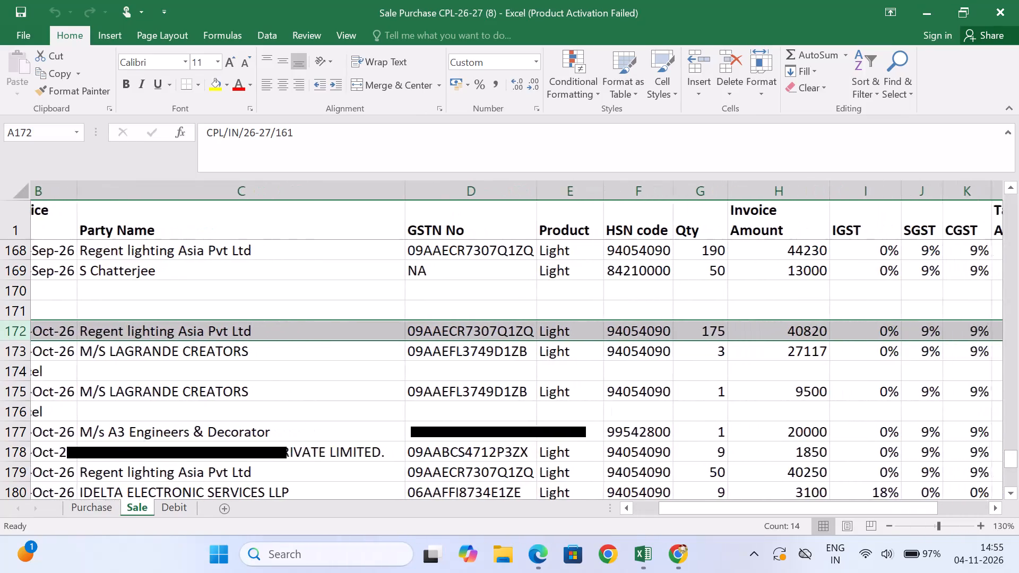
scroll(541, 392, "left", 4)
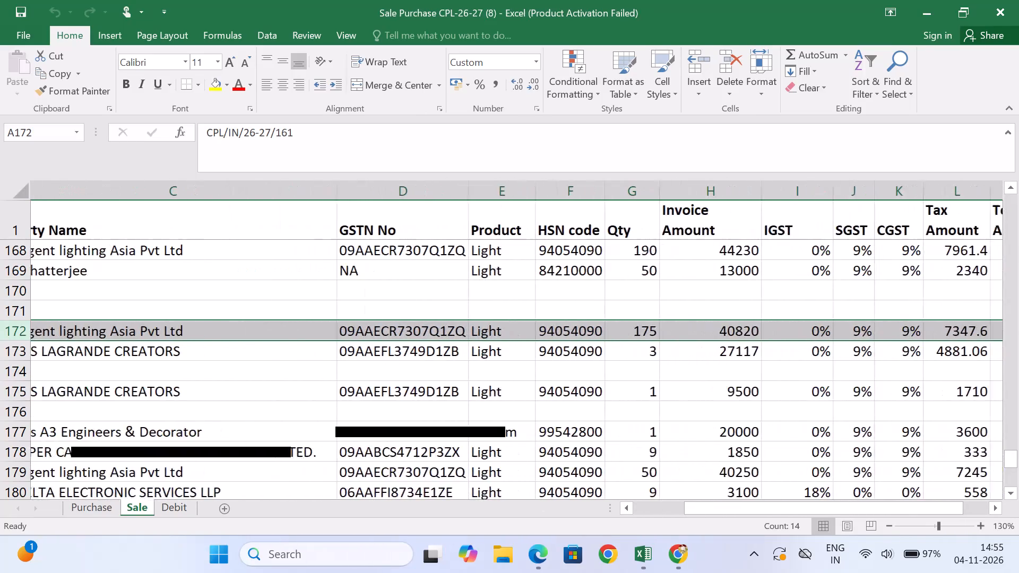
scroll(541, 392, "left", 1)
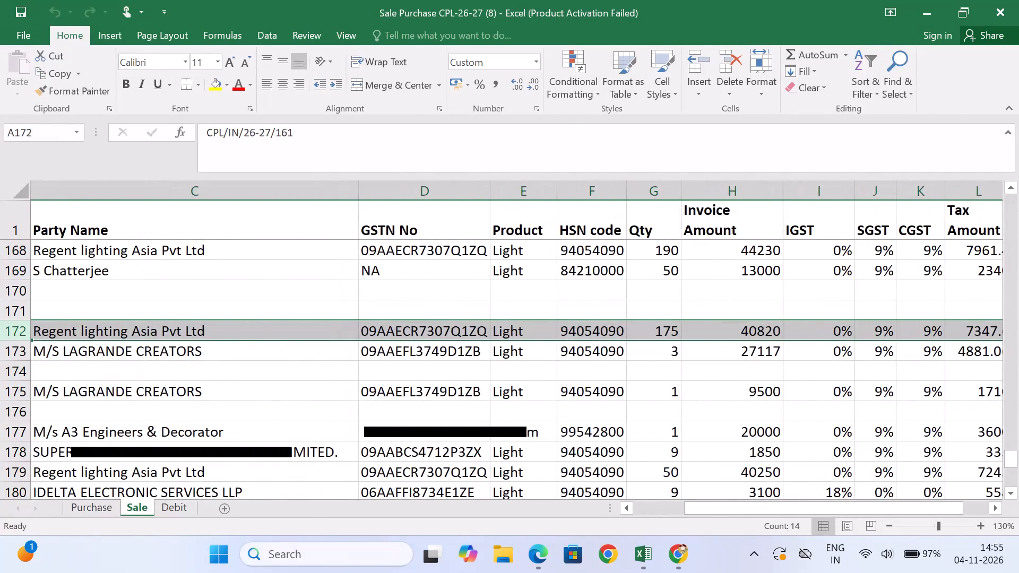
scroll(421, 372, "right", 3)
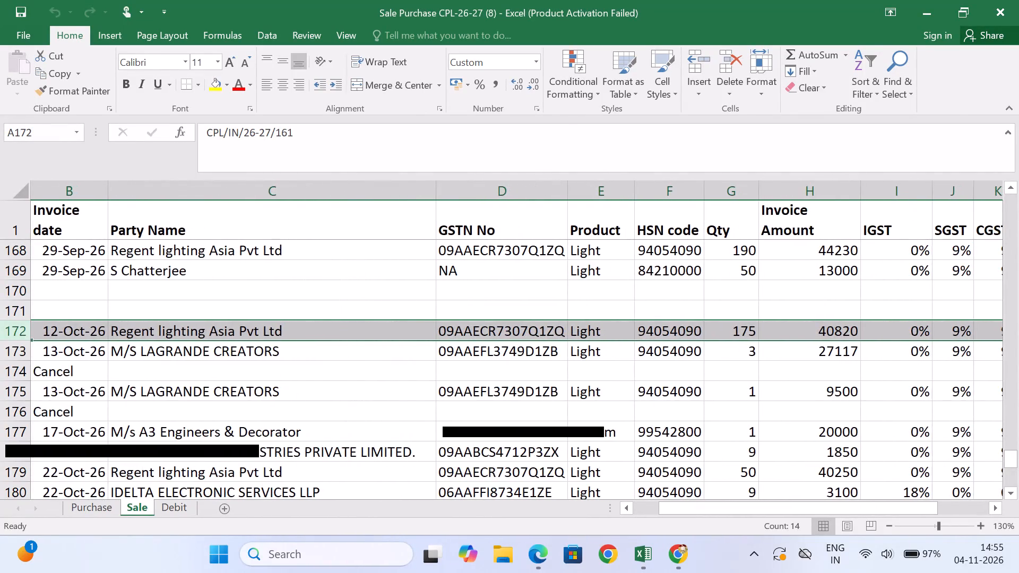
left_click(220, 87)
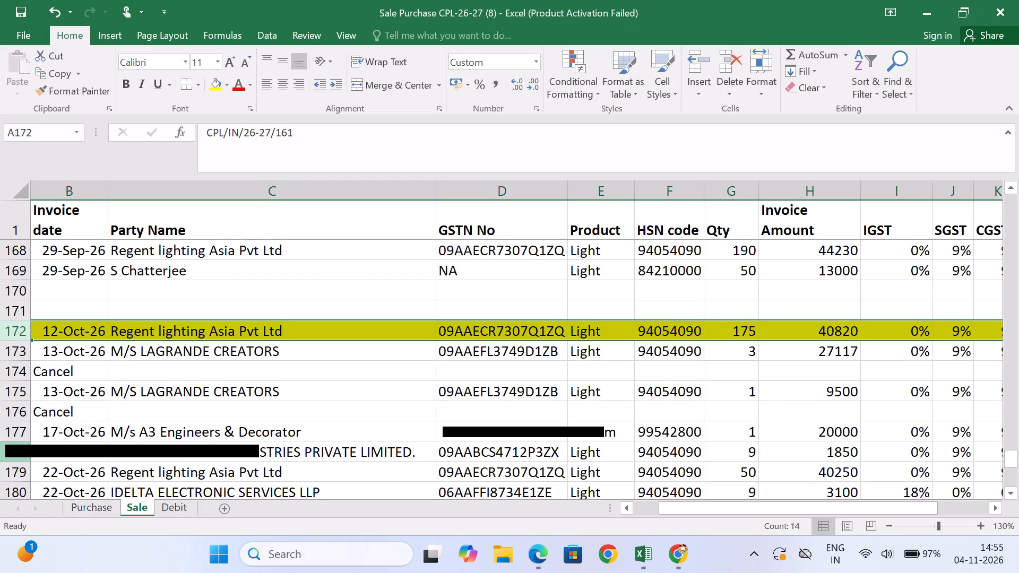
Highlight the entire row 179, the 22-Oct-26 Regent lighting Asia Pvt Ltd invoice, in yellow.
left_click(18, 475)
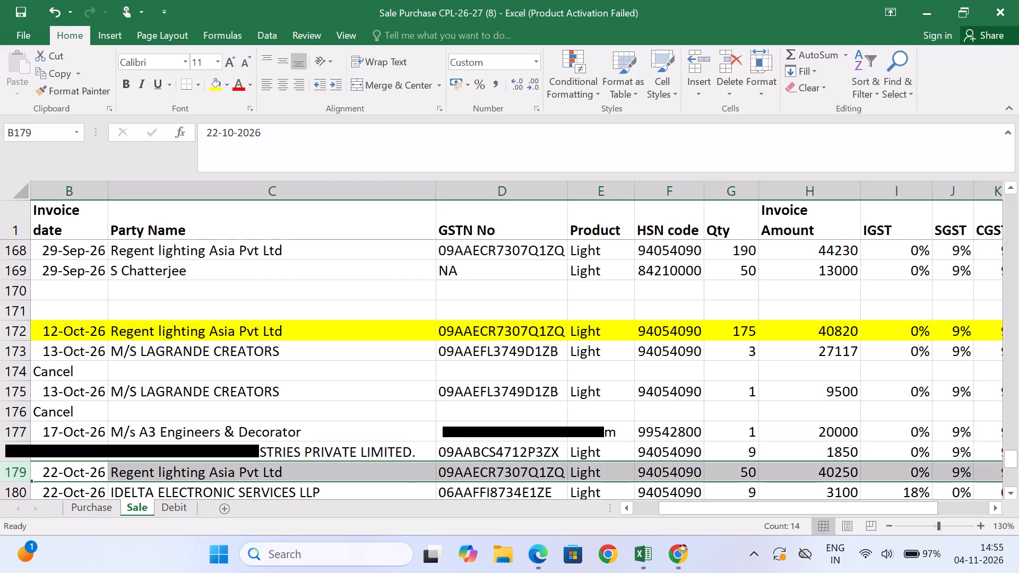
left_click(221, 80)
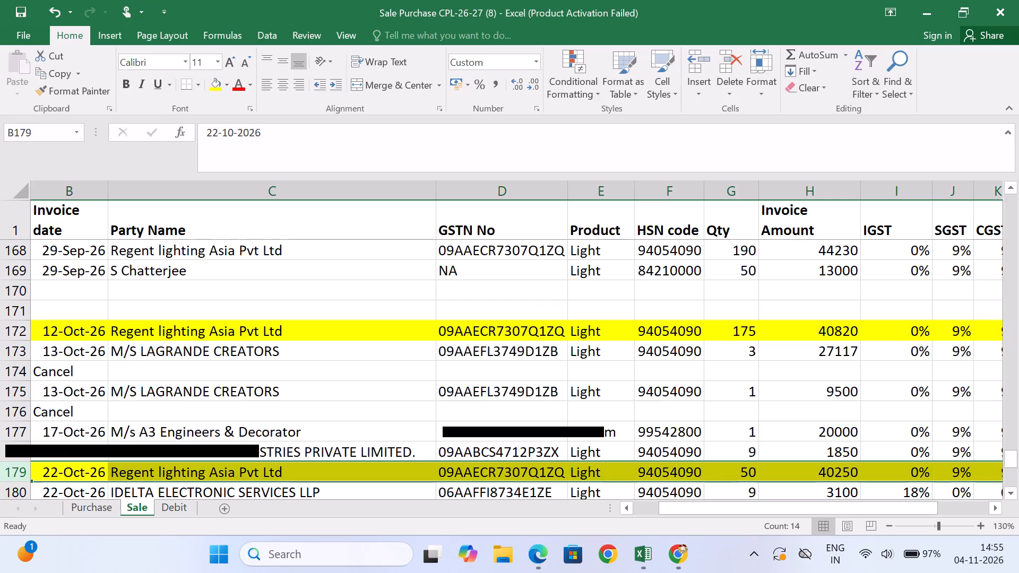
Narrow the Party Name column to about 19 and shrink the Product and Qty columns, keeping three-digit quantities readable.
scroll(739, 418, "right", 1)
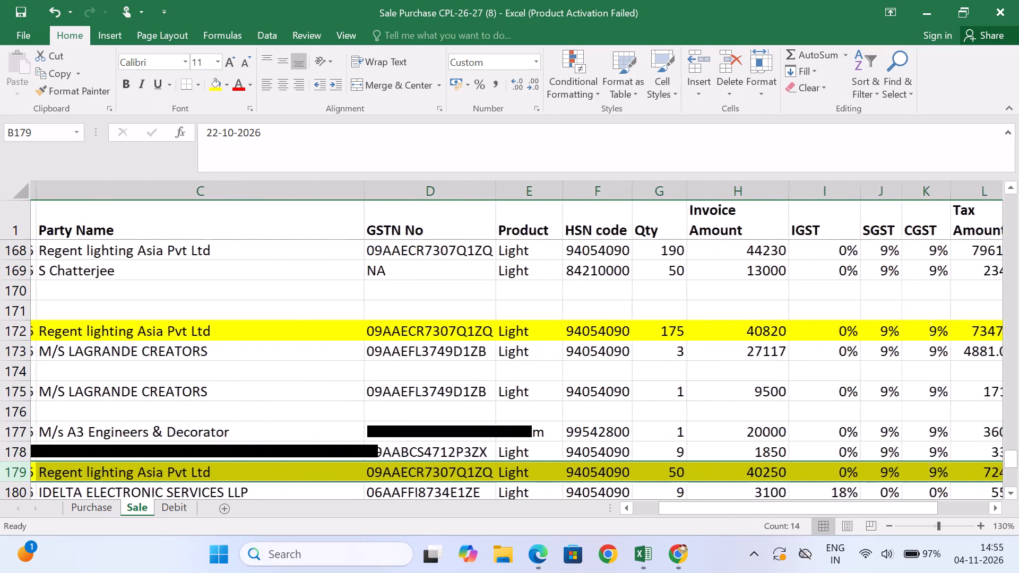
scroll(739, 418, "right", 1)
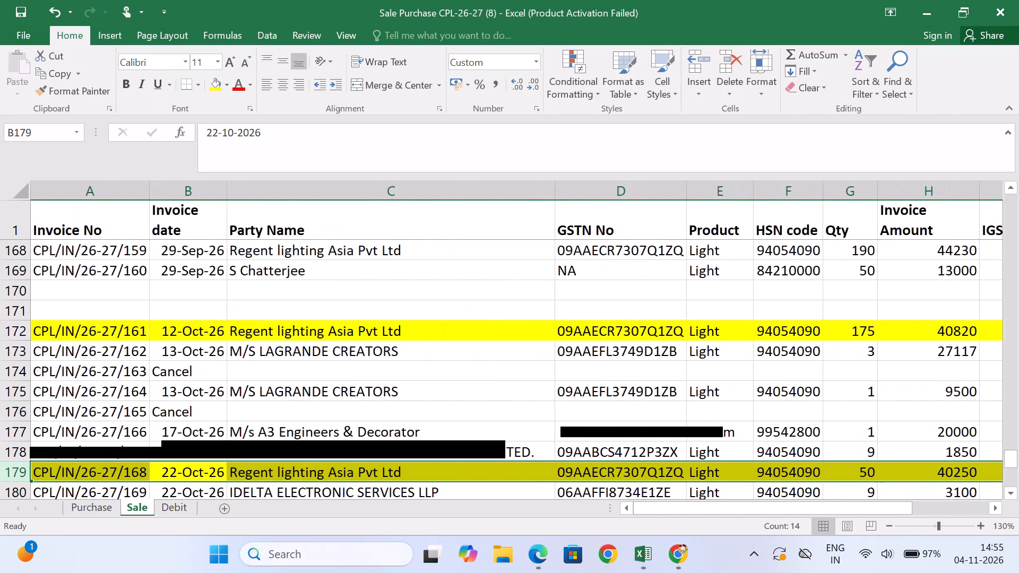
scroll(739, 418, "right", 2)
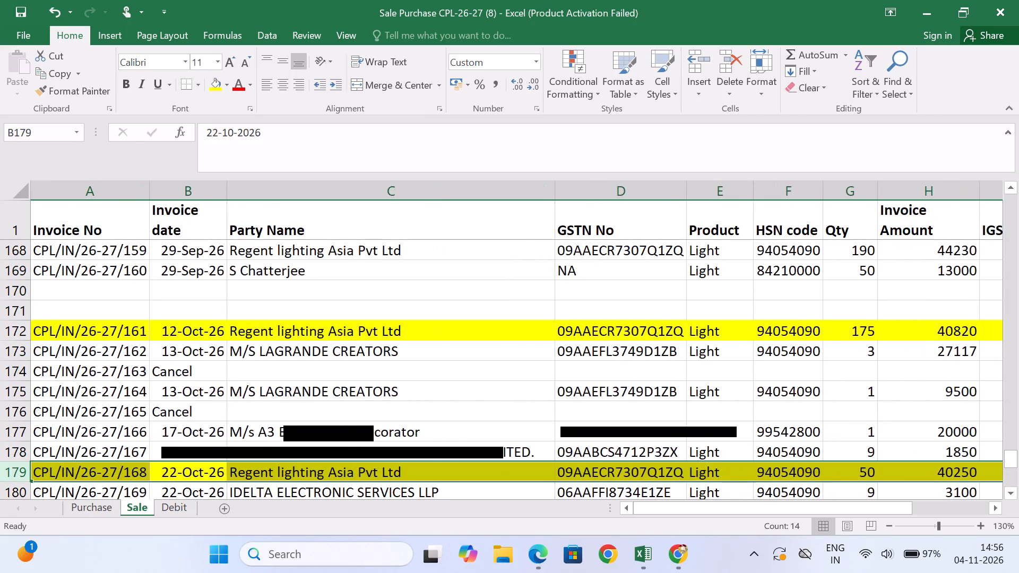
left_click_drag(554, 190, 377, 230)
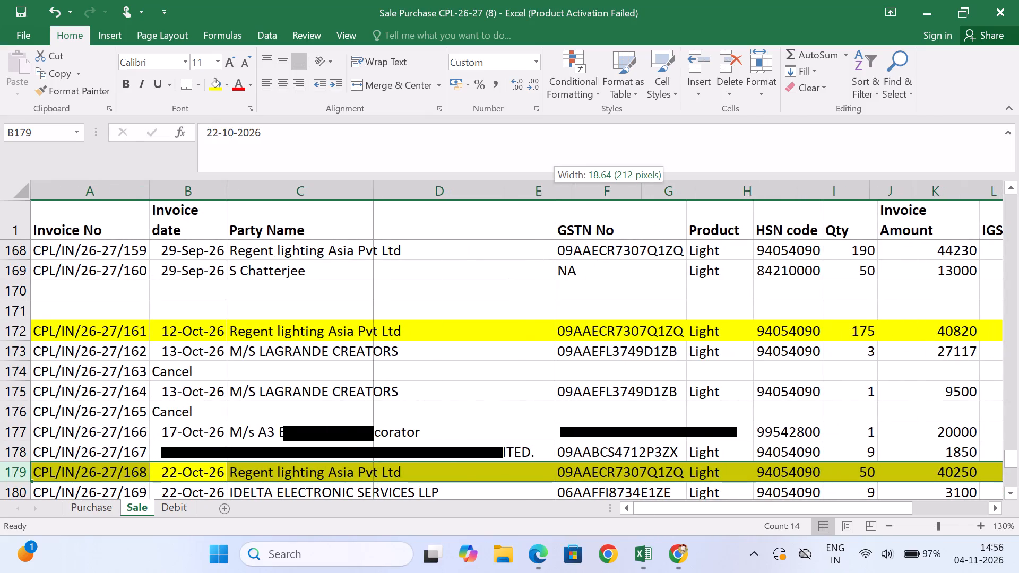
left_click_drag(377, 230, 379, 232)
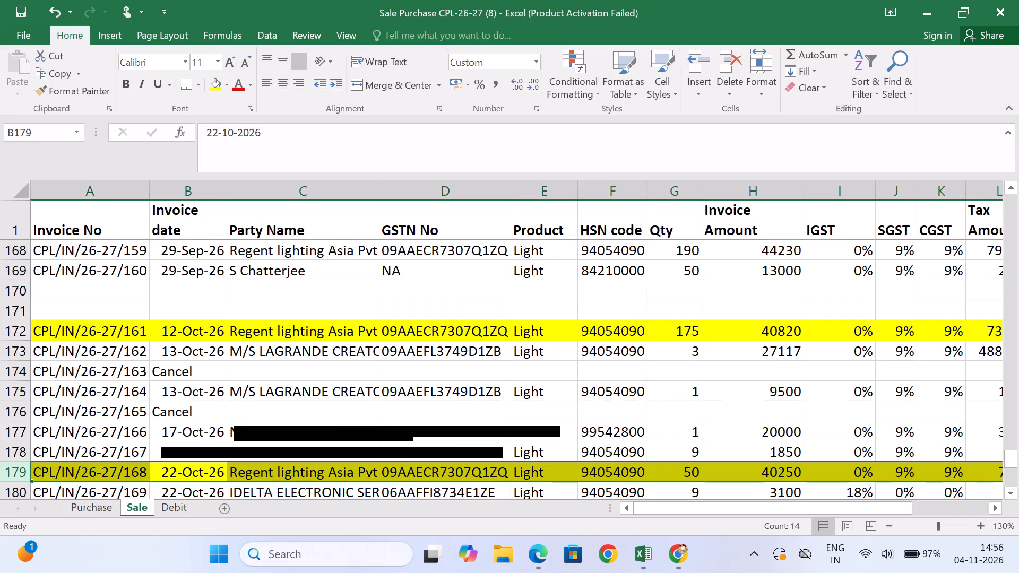
left_click_drag(577, 186, 549, 198)
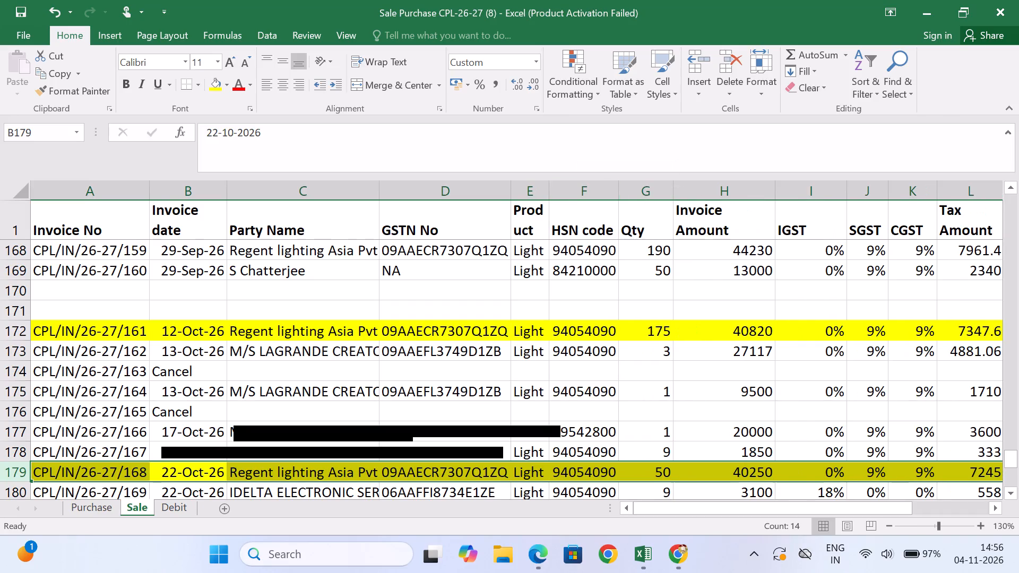
left_click_drag(676, 193, 644, 200)
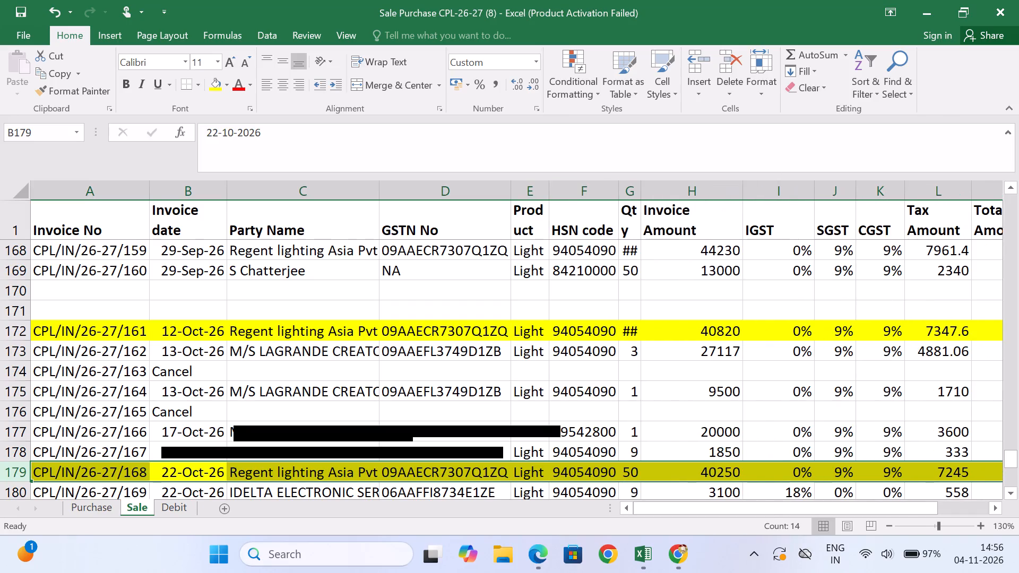
left_click_drag(638, 185, 651, 205)
Narrow the Invoice Amount, IGST, SGST and CGST columns to fit closely around their values.
scroll(776, 328, "left", 4)
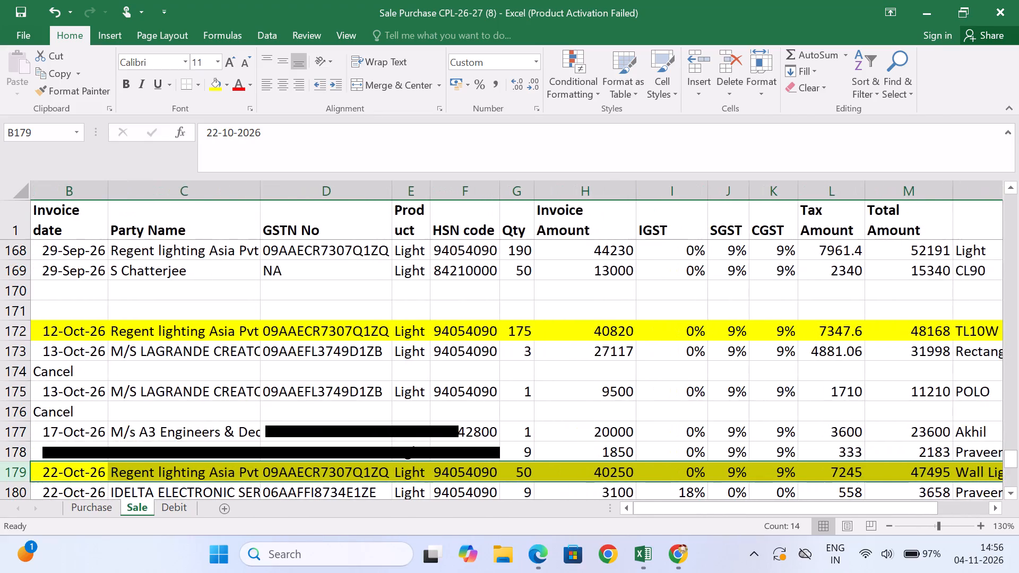
left_click_drag(635, 195, 602, 213)
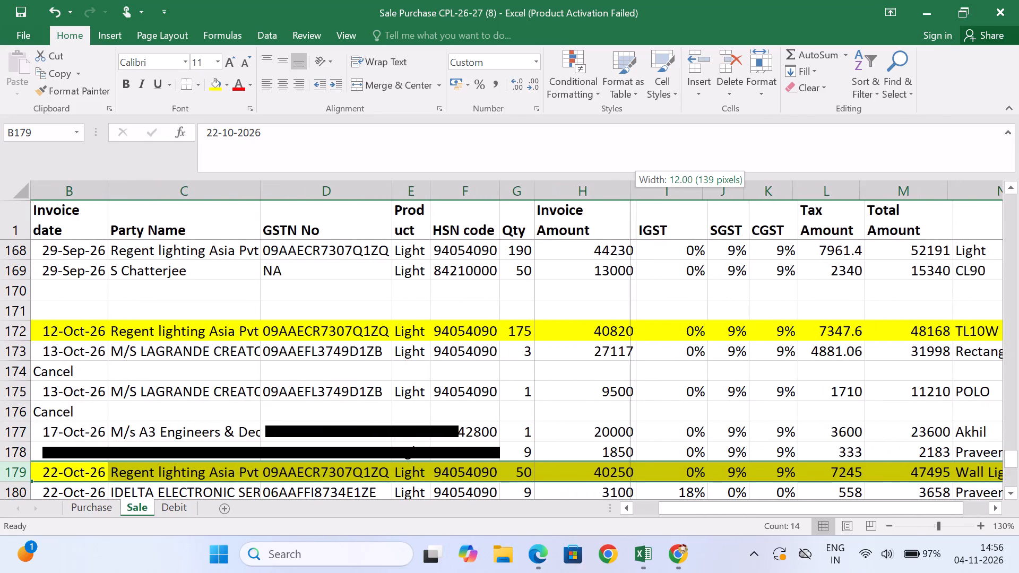
left_click_drag(602, 213, 598, 213)
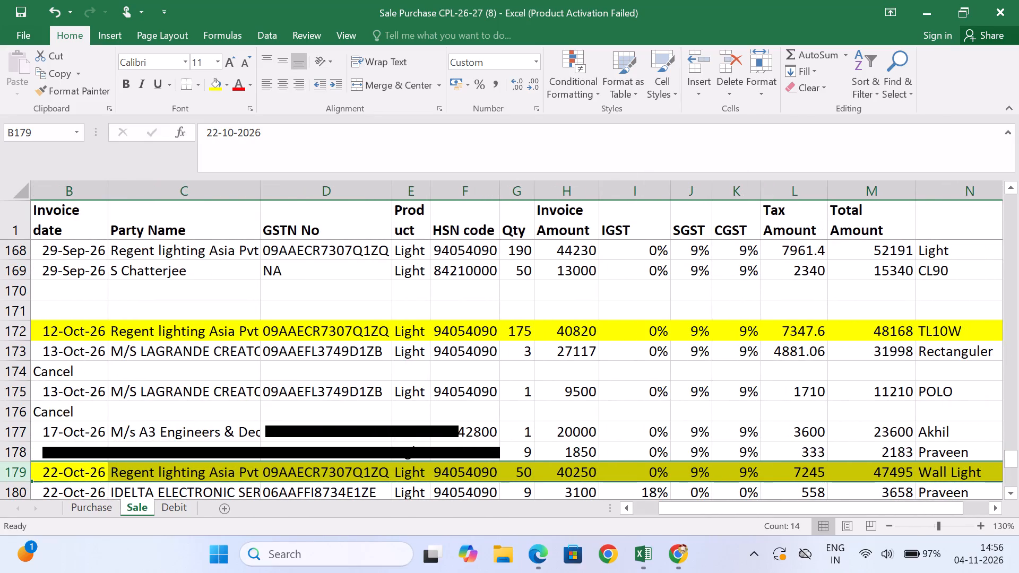
left_click_drag(672, 193, 629, 210)
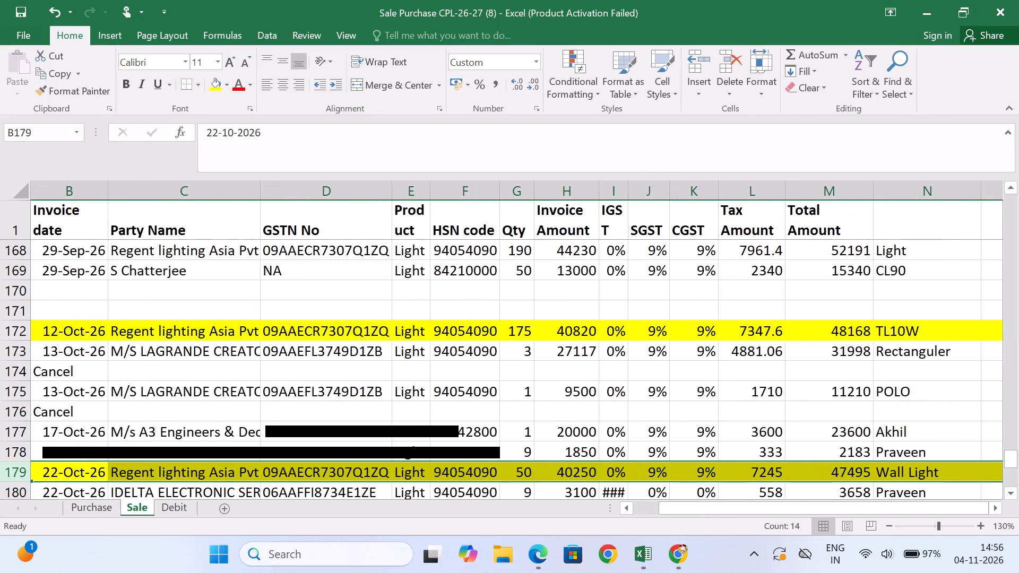
left_click_drag(670, 193, 662, 198)
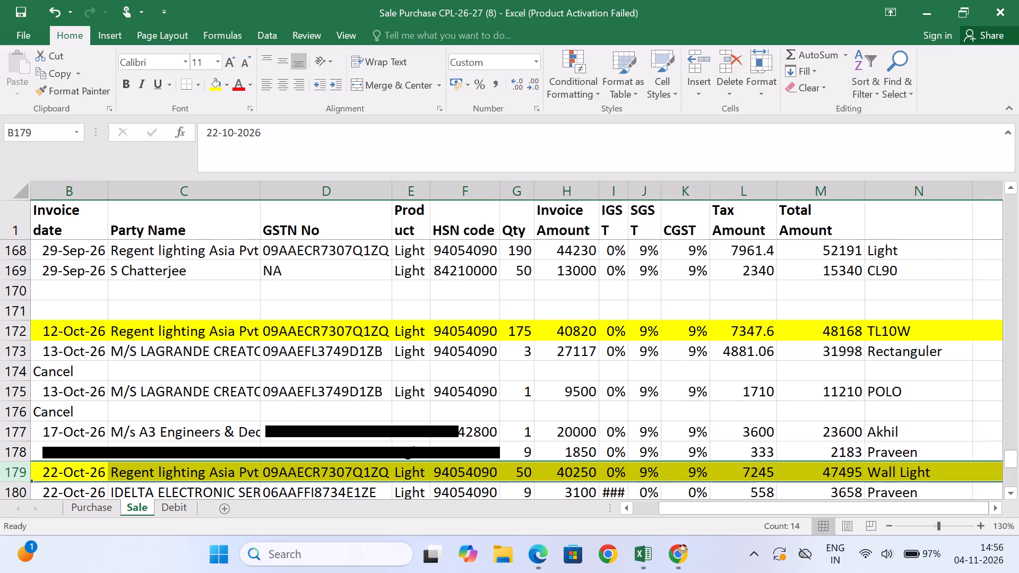
left_click_drag(709, 191, 696, 195)
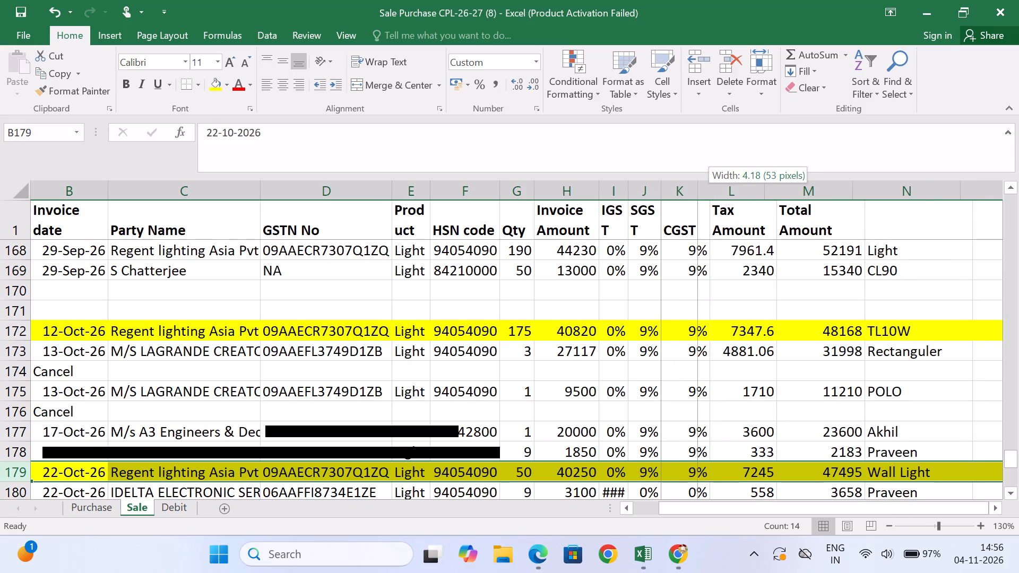
left_click_drag(696, 195, 694, 195)
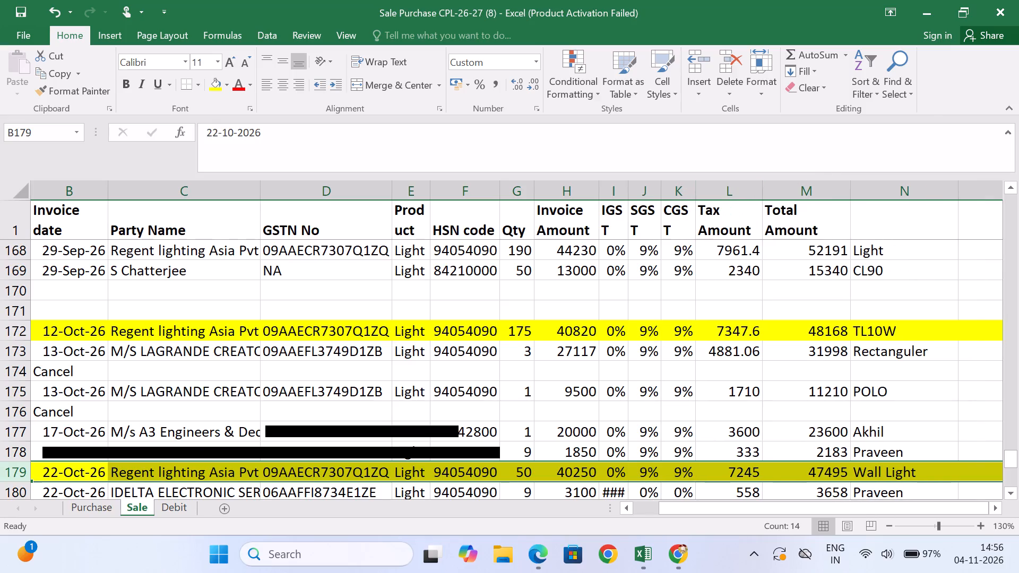
Widen the IGST column enough for its 18% values to display fully.
scroll(783, 353, "down", 7)
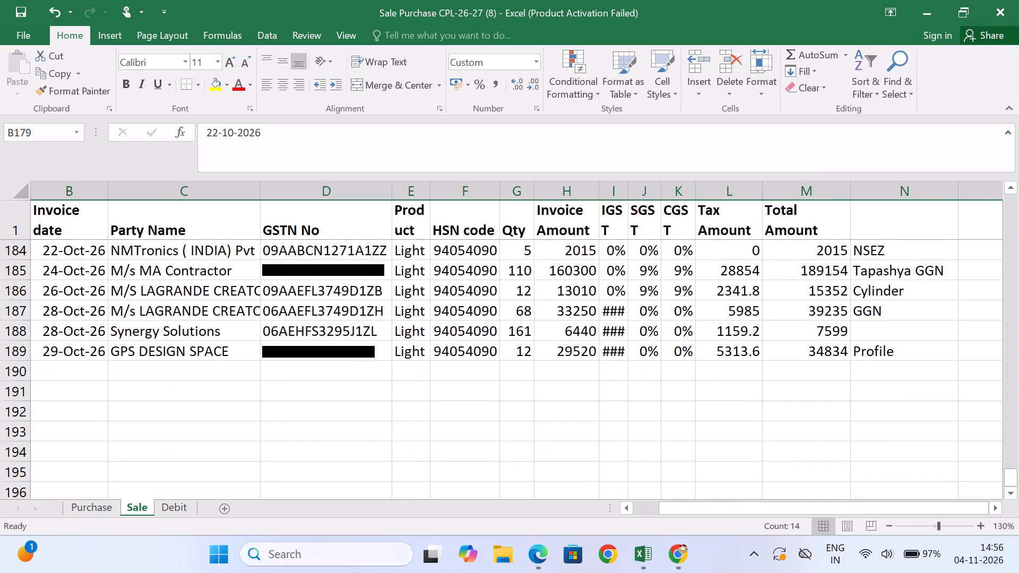
left_click_drag(627, 190, 653, 204)
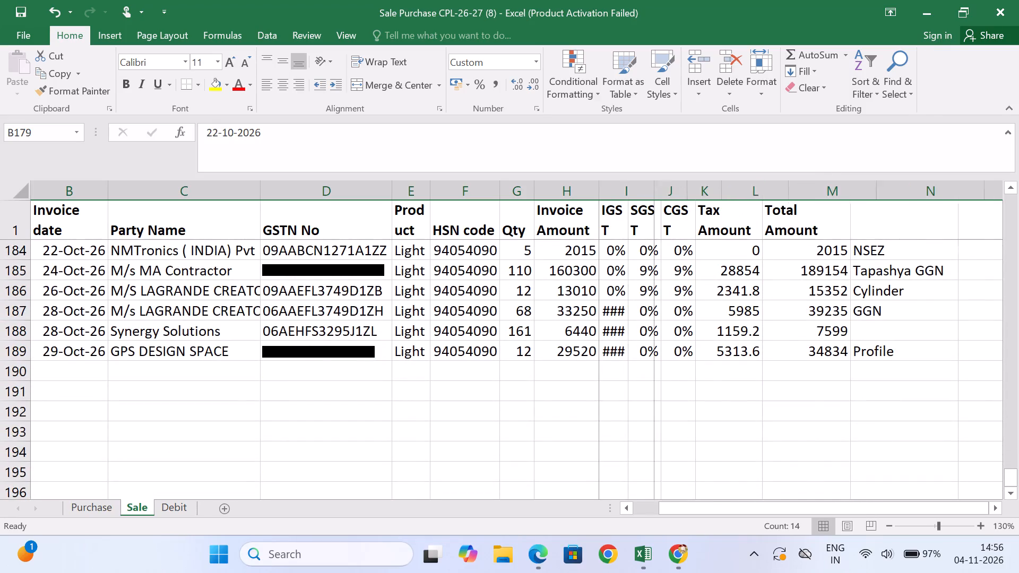
scroll(711, 331, "up", 3)
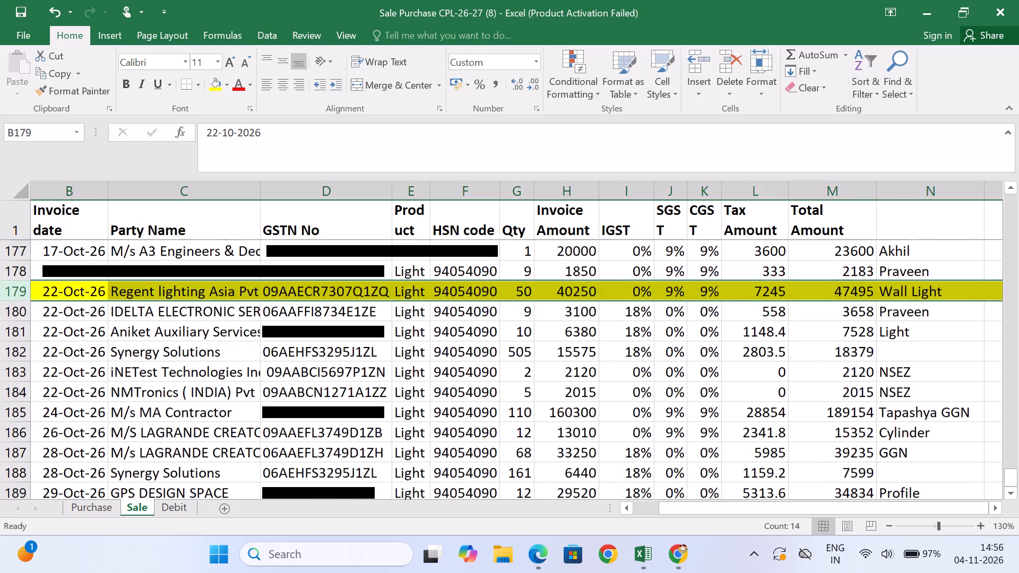
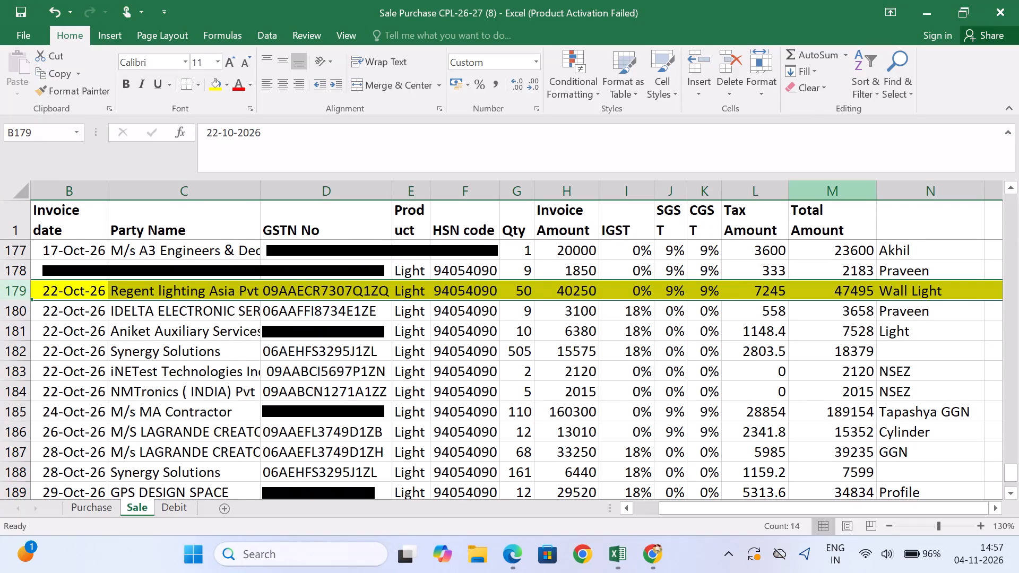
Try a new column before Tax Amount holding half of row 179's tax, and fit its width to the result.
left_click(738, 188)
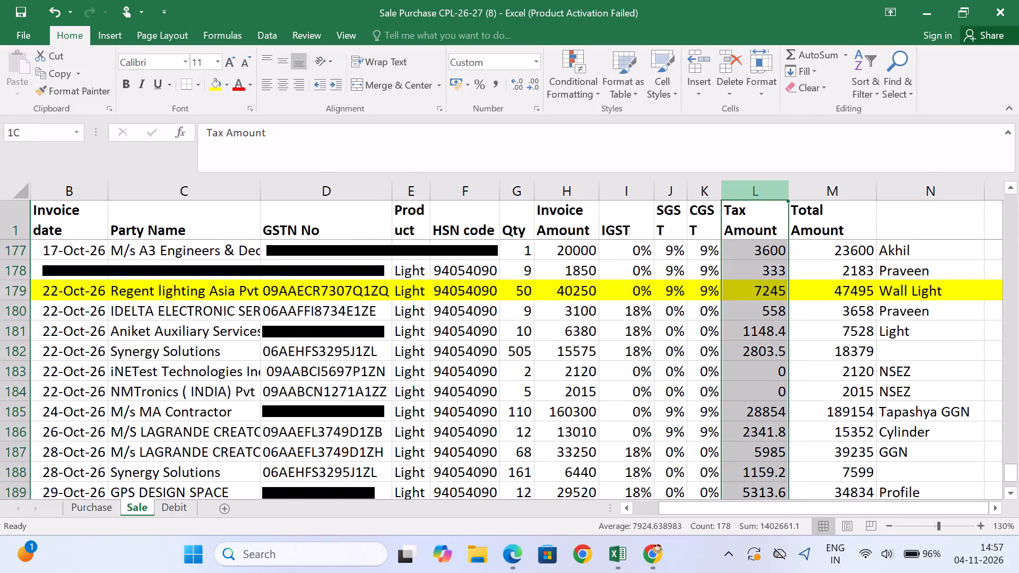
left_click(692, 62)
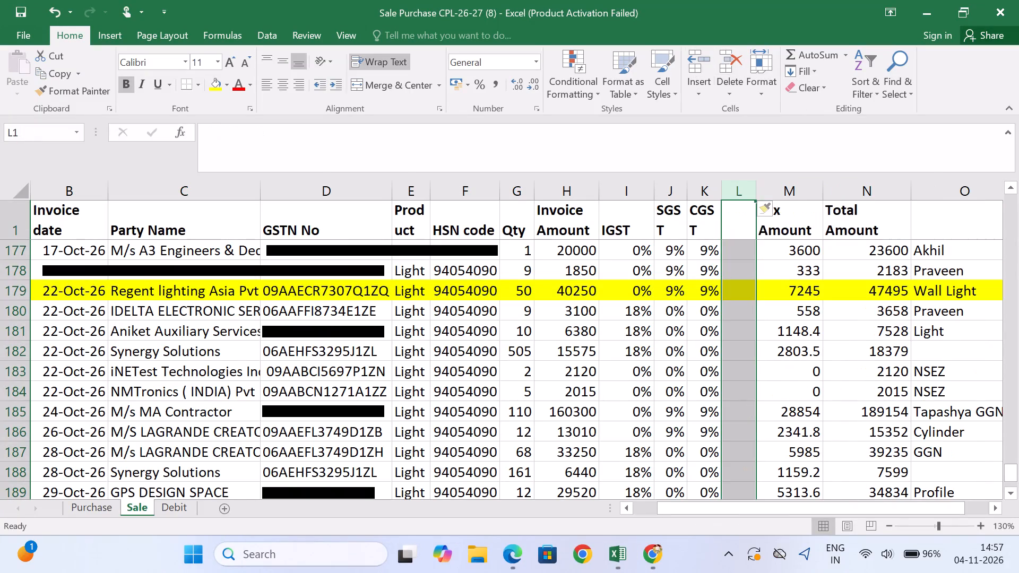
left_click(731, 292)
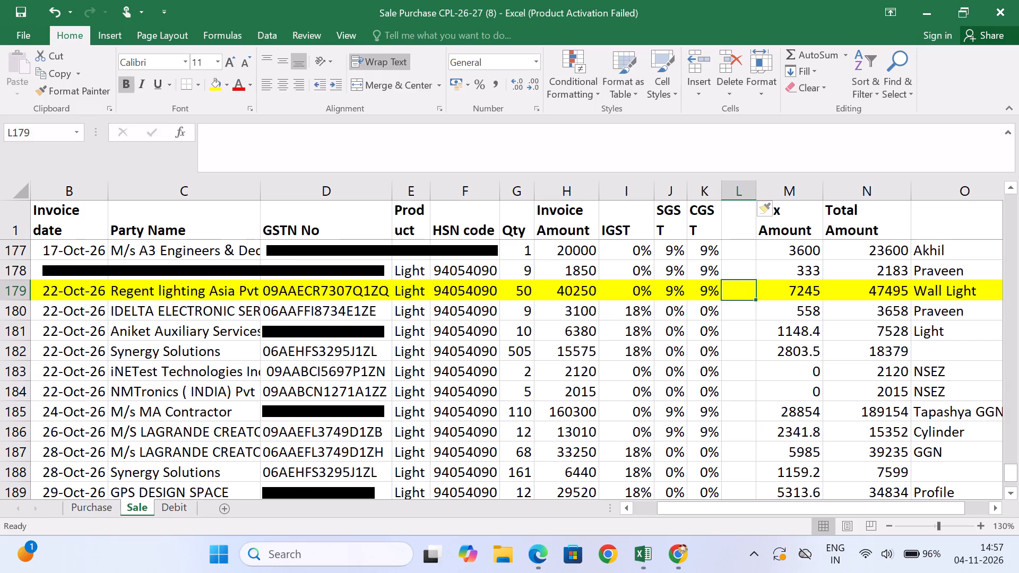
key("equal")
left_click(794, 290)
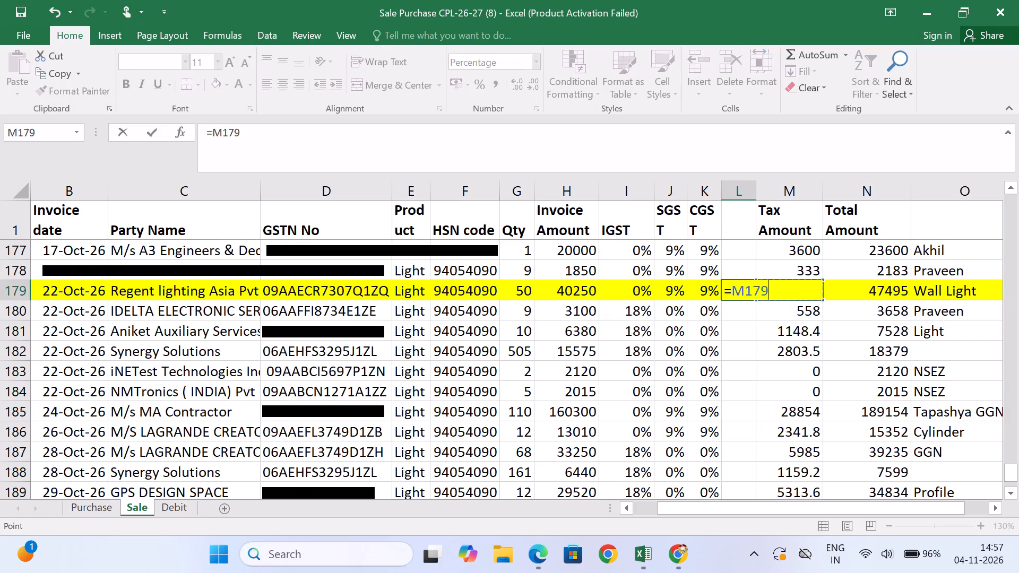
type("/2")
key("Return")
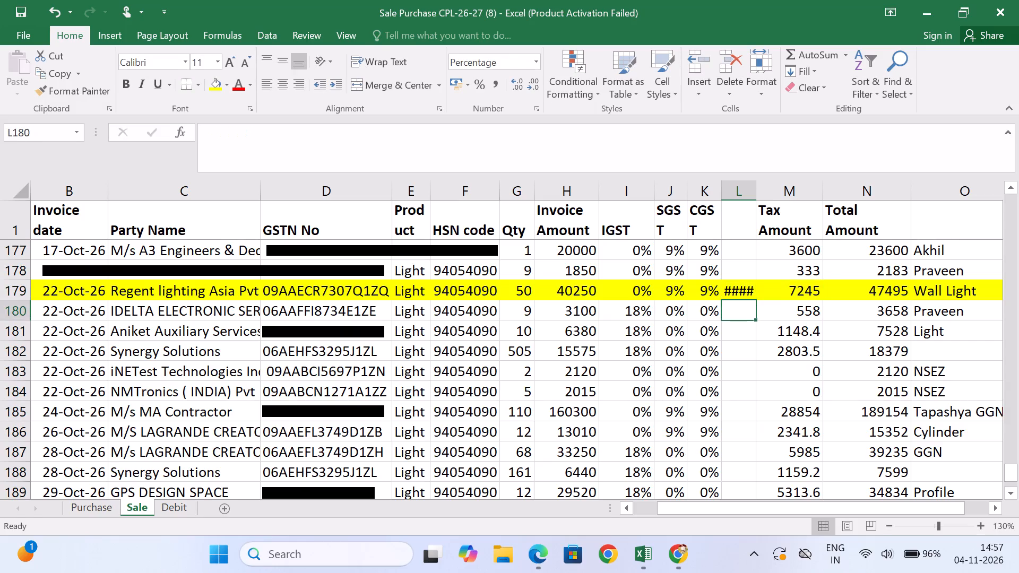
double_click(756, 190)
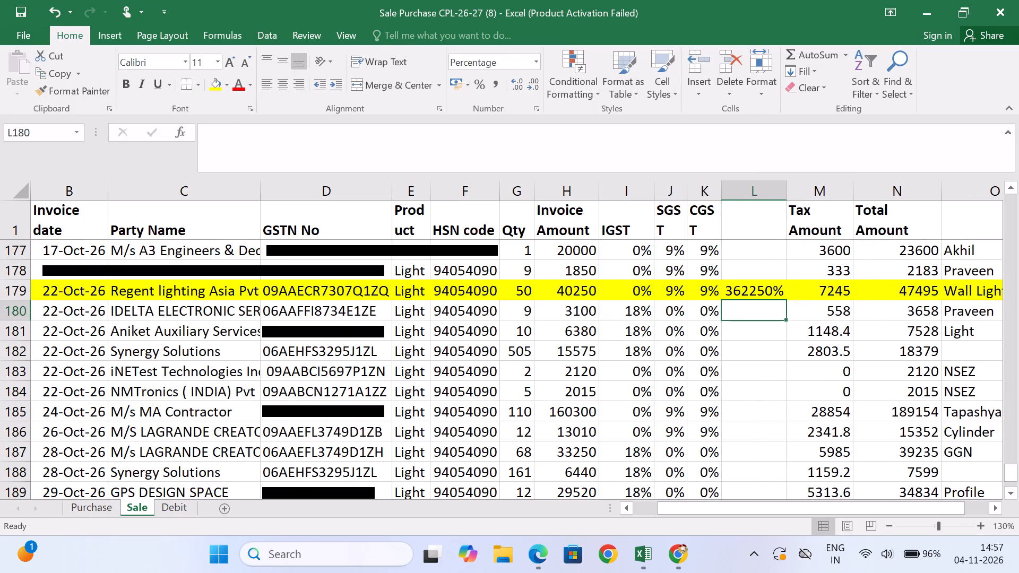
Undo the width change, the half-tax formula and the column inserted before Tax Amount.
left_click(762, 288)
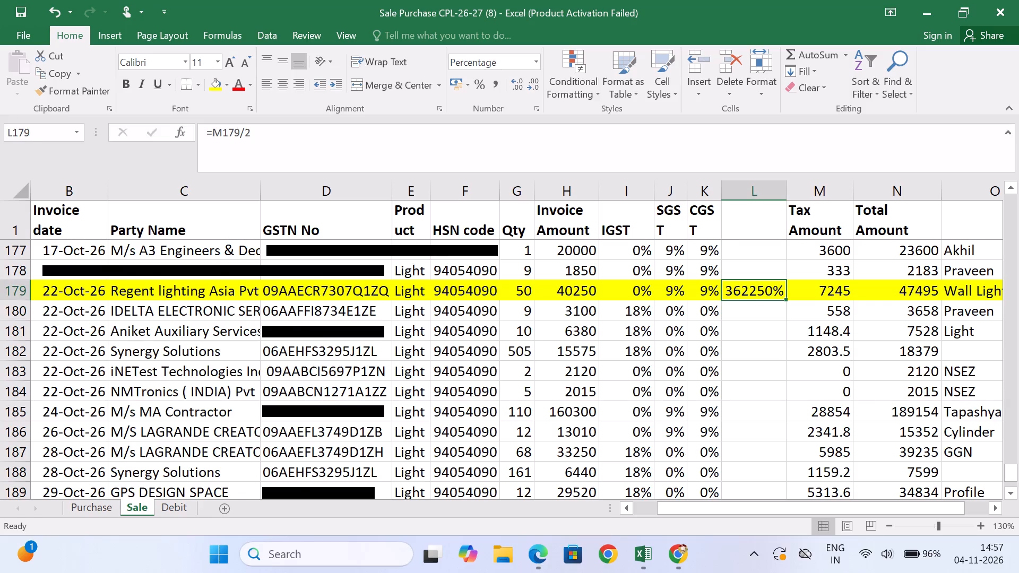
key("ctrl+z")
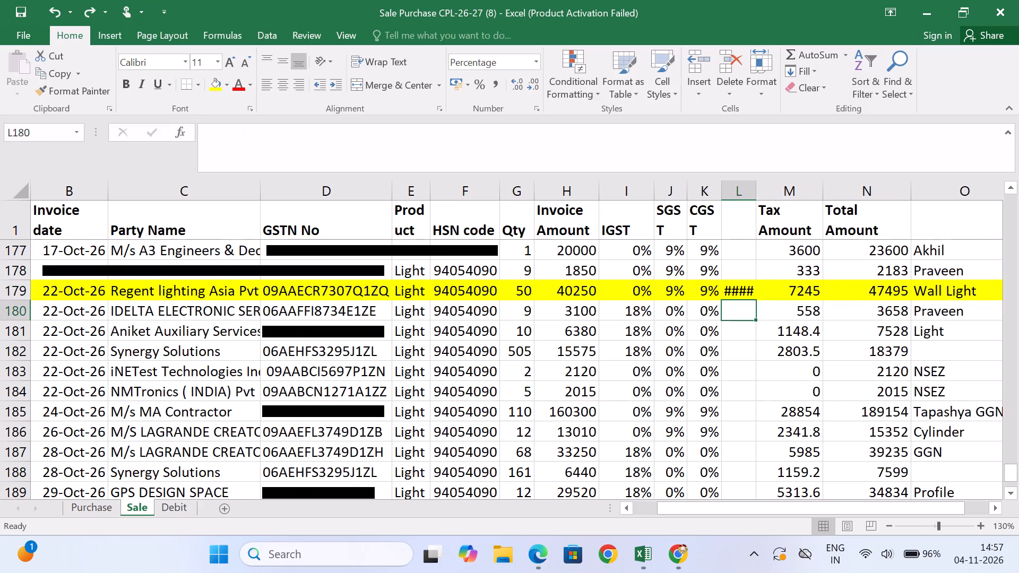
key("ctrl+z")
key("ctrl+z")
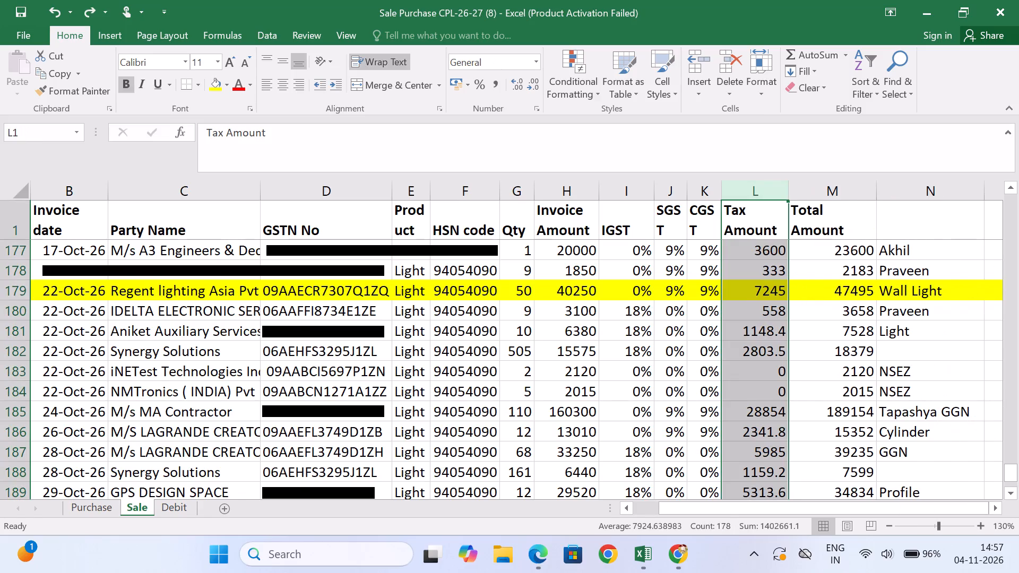
Insert a blank column before Total Amount and calculate half of row 179's Tax Amount in it with =L179/2.
left_click(821, 194)
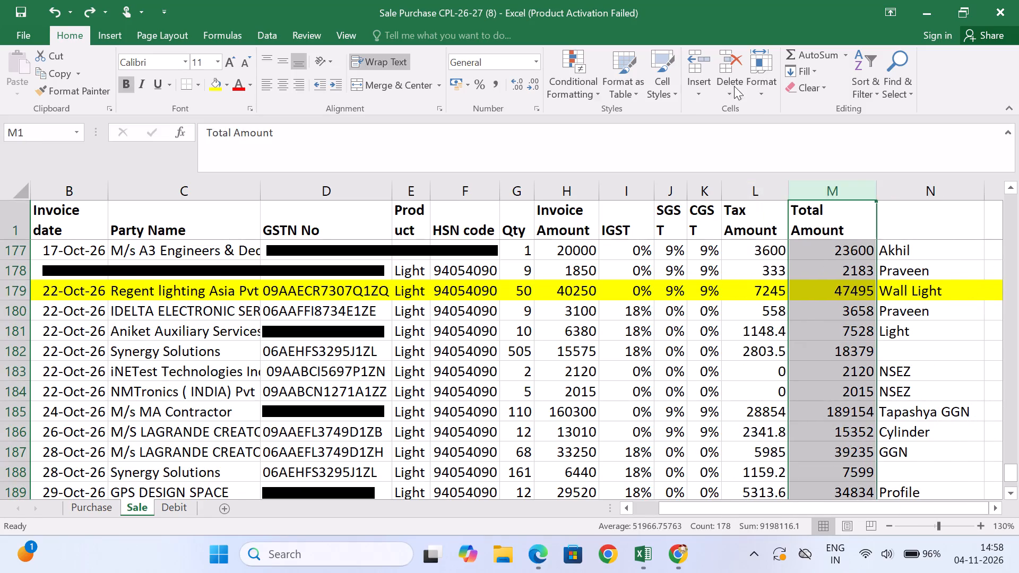
left_click(699, 62)
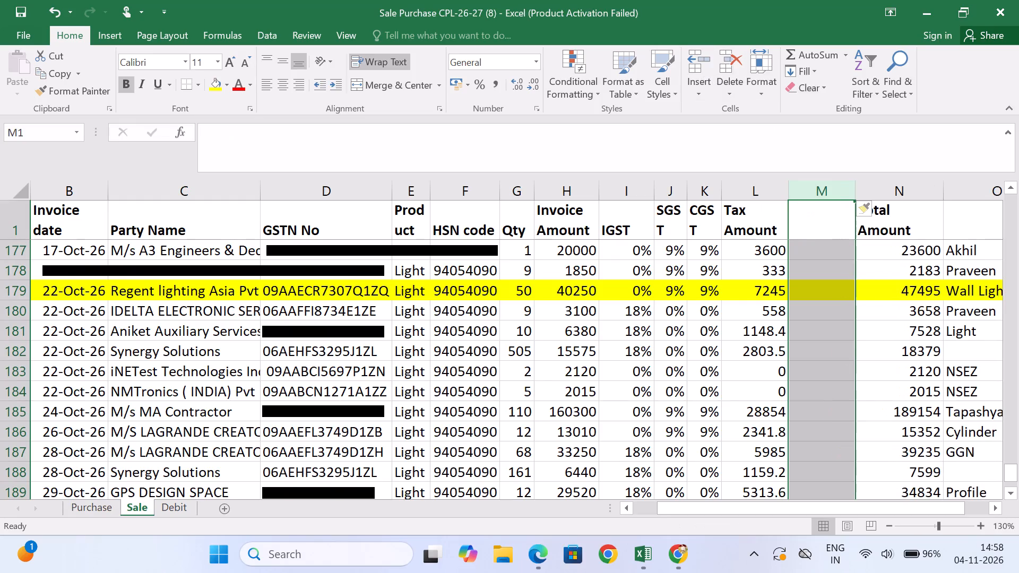
left_click(817, 286)
key("equal")
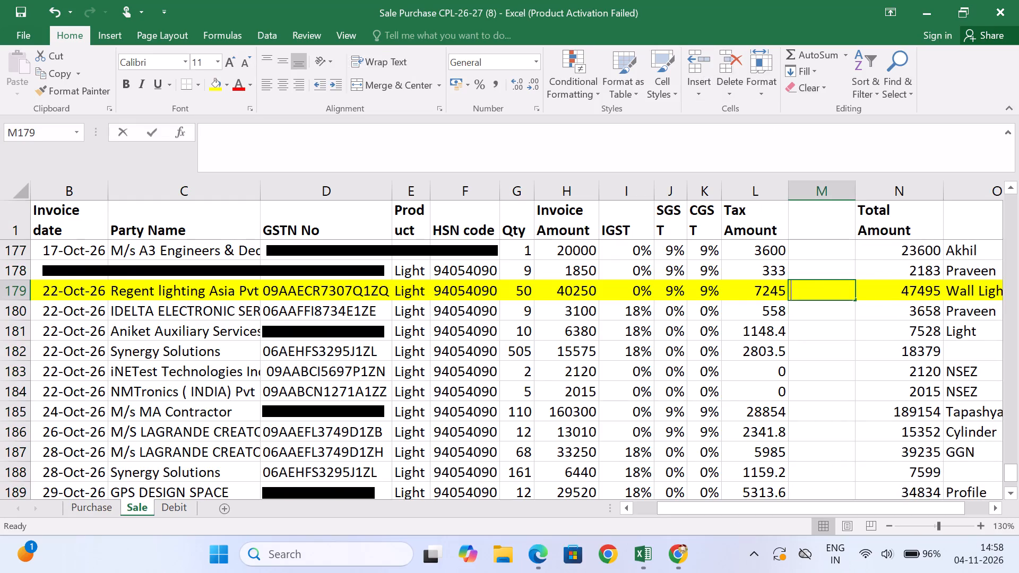
key("Left")
type("/2")
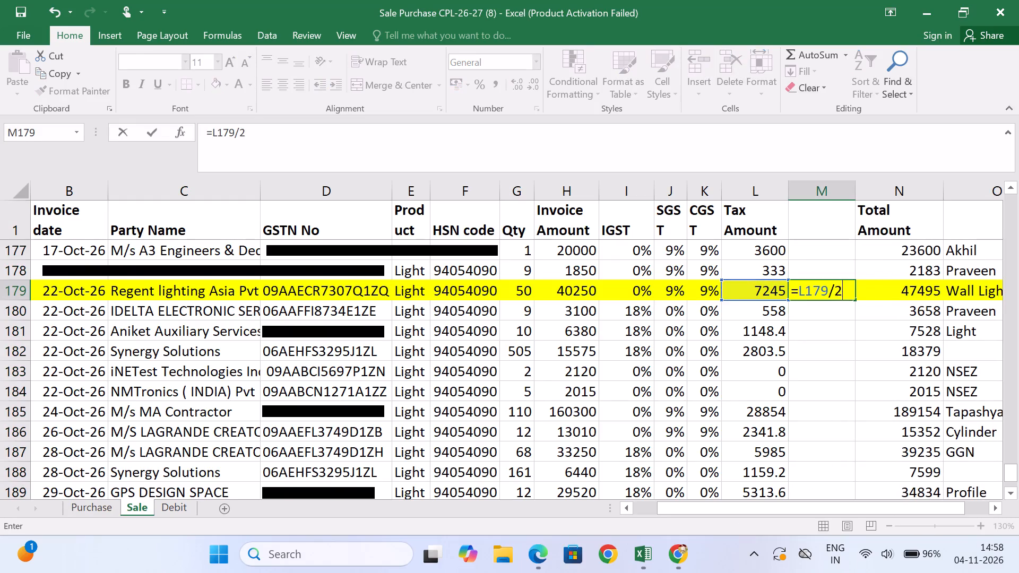
key("Return")
Copy row 179's half-tax formula to row 172, the 12-Oct-26 Regent lighting Asia Pvt invoice.
left_click(837, 291)
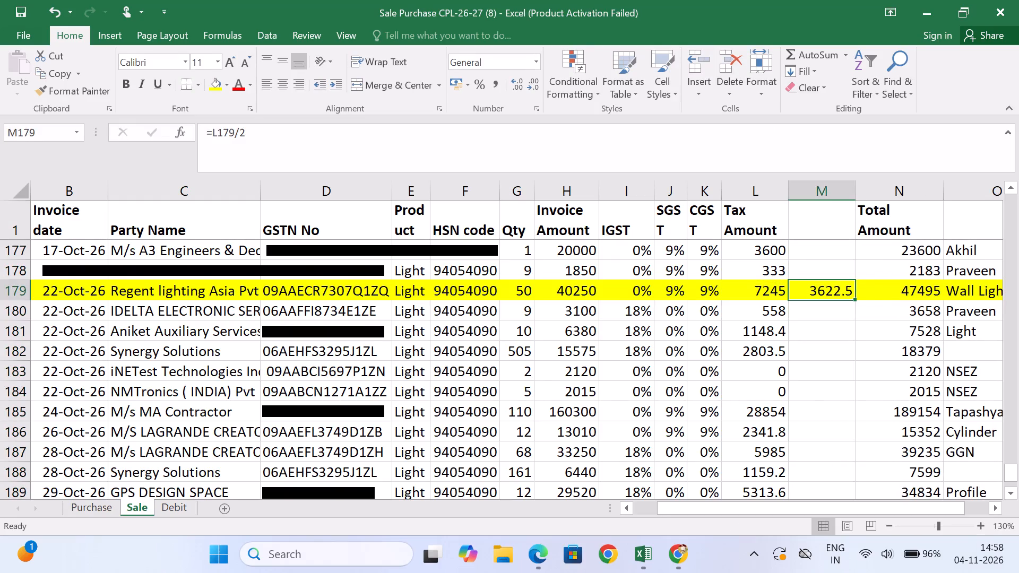
key("ctrl+c")
key("Up")
key("Up")
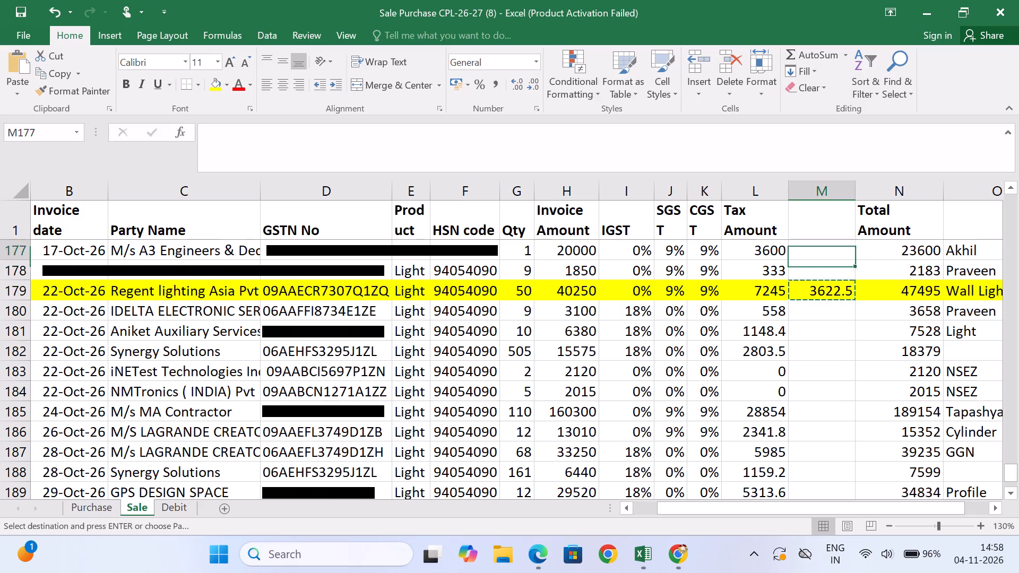
key("Up")
key("Up")
key("Up")
key("Up")
key("Up")
key("Up")
key("Up")
key("Up")
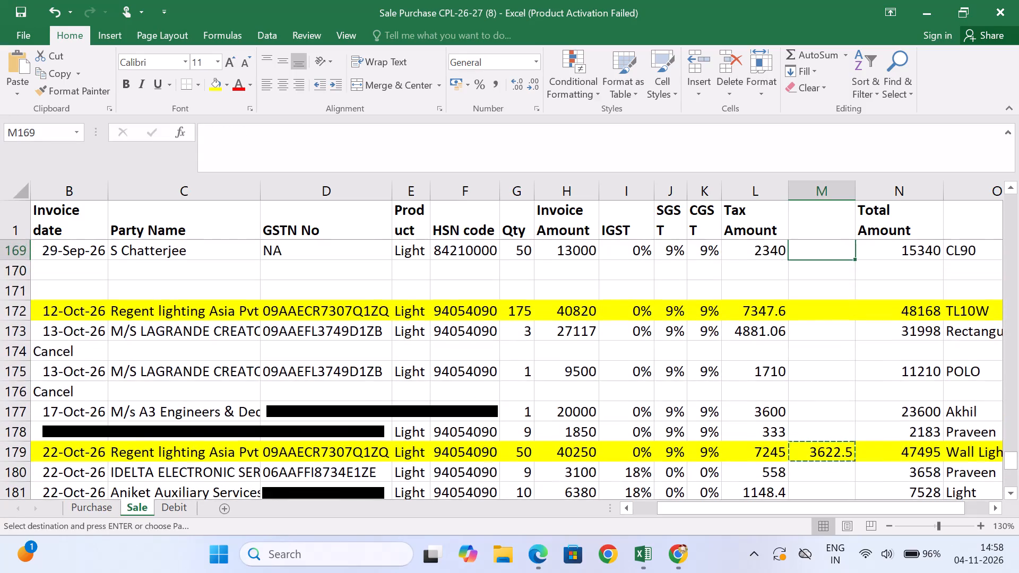
key("Down")
key("Down")
key("Down")
key("ctrl+v")
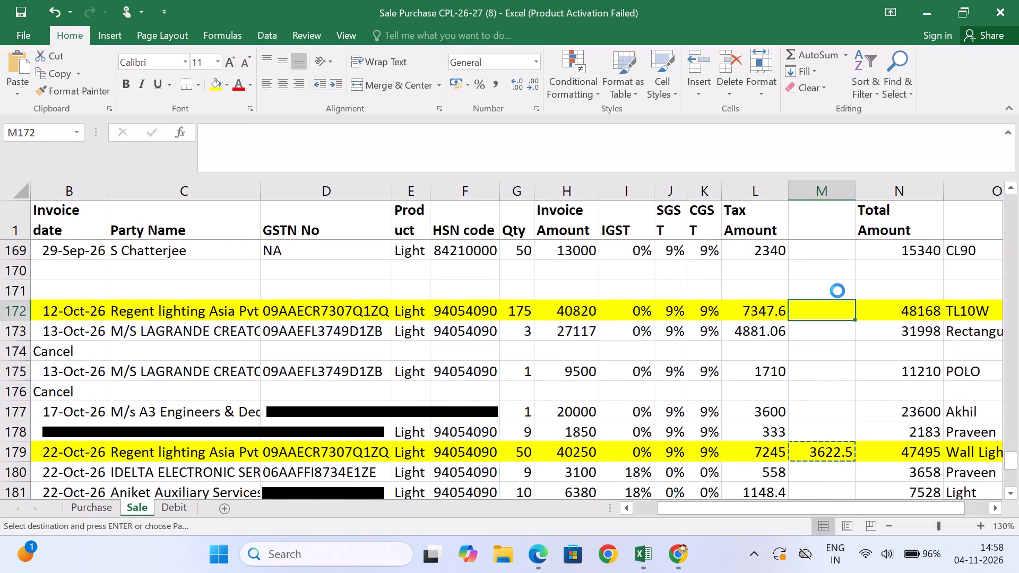
Paste the same half-tax formula into column M for the 9% SGST/CGST invoices in rows 173, 175, 177 and 178.
key("Down")
key("ctrl+v")
key("Down")
key("Down")
key("ctrl+v")
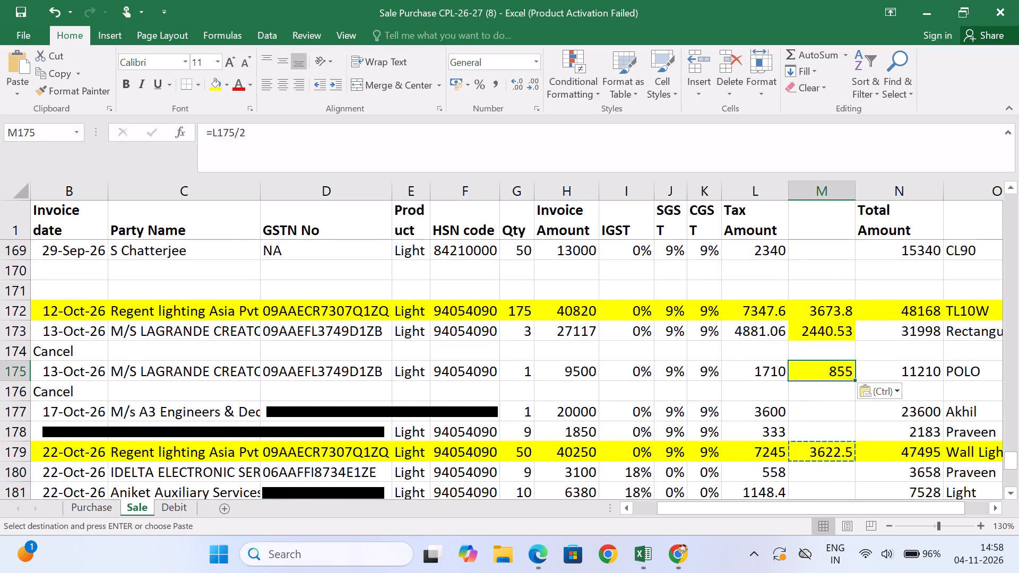
key("Down")
key("Down")
key("ctrl+v")
key("Down")
key("ctrl+v")
Paste the half-tax formula into column M for the 9% SGST/CGST invoices in rows 185 and 186.
key("Down")
key("Down")
key("Down")
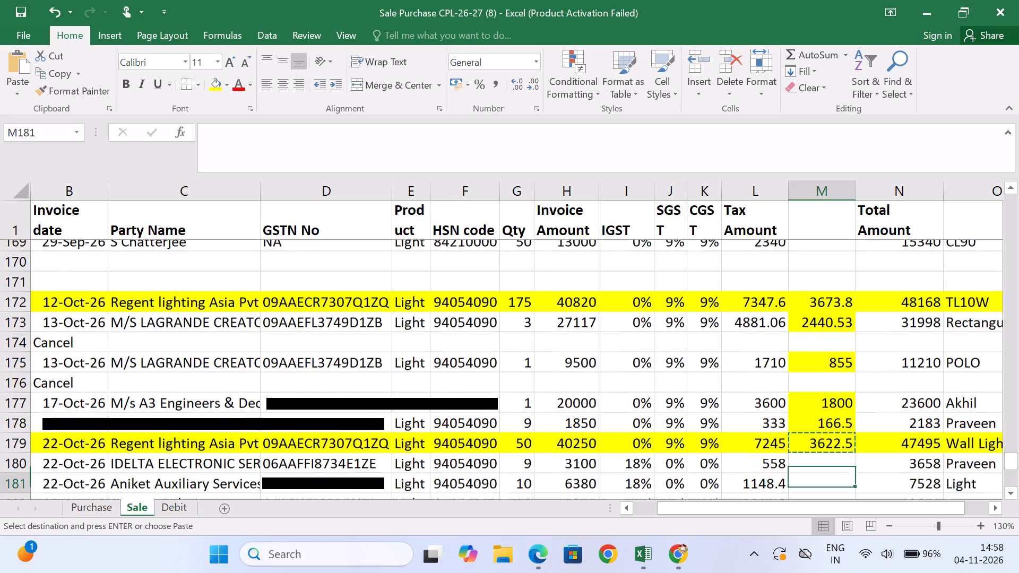
key("Down")
key("Down")
key("Down")
key("Down")
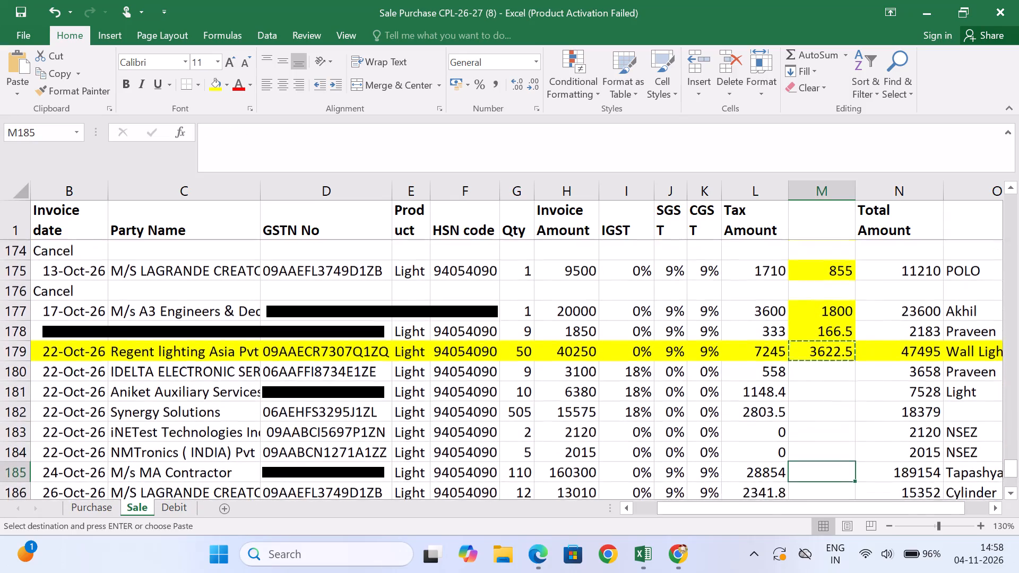
key("Down")
key("Up")
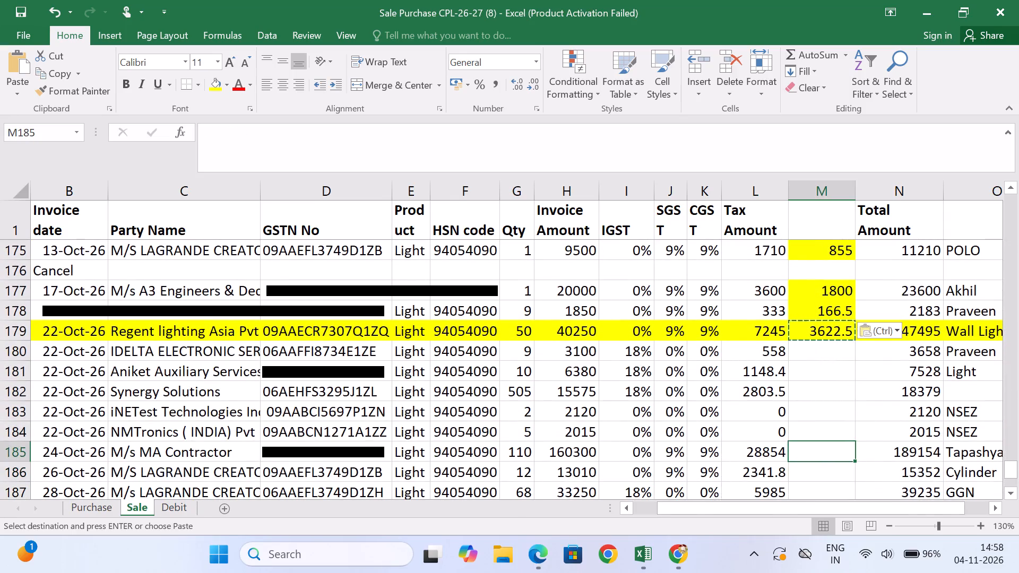
key("ctrl+v")
key("Down")
key("ctrl+v")
End the copying and check the half-tax column against the tax rates in the late-October rows, down to row 190.
key("Down")
key("Down")
key("Down")
key("Down")
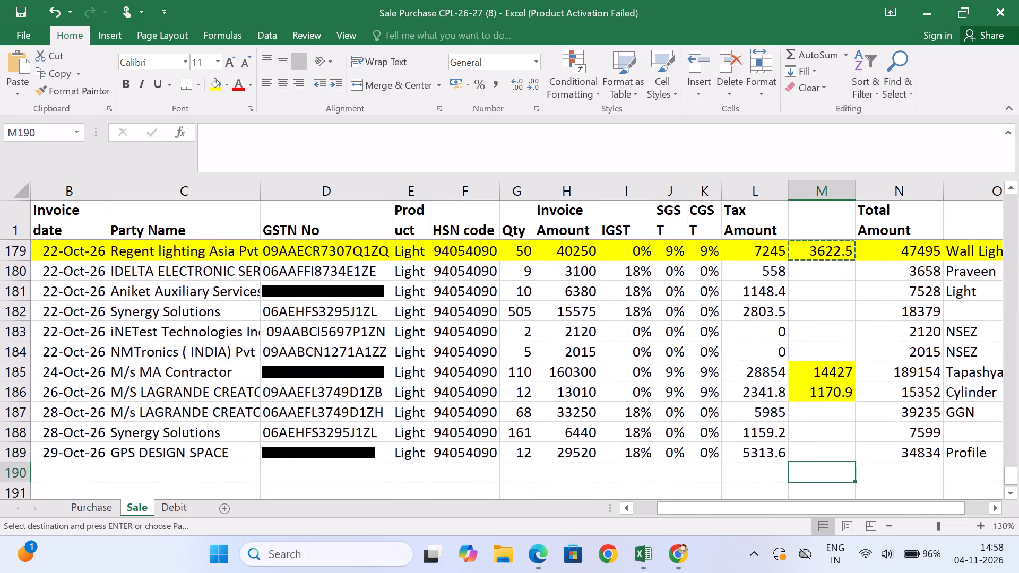
key("Up")
key("Up")
key("Up")
key("Up")
key("Up")
key("Up")
key("Up")
key("Up")
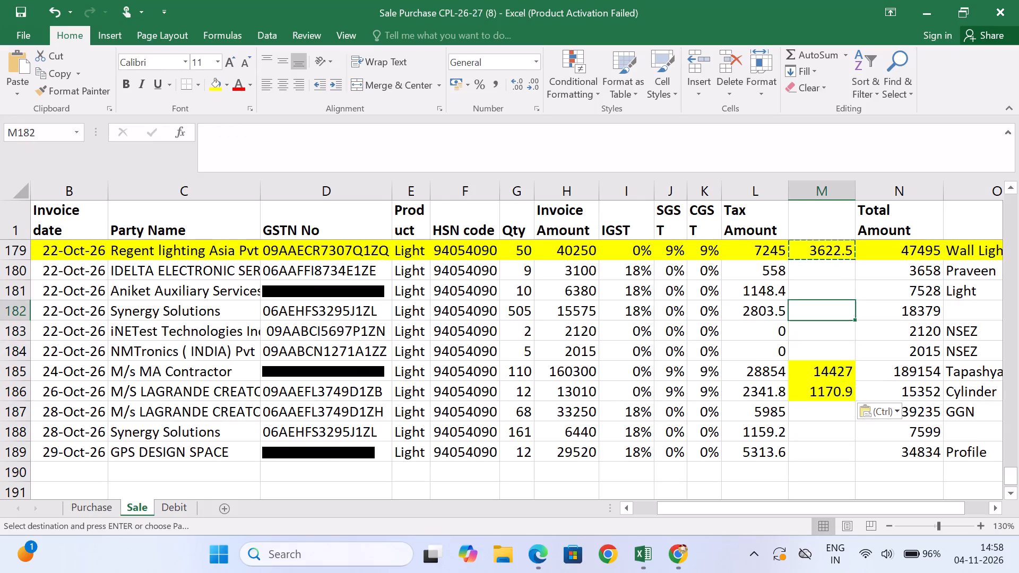
key("Up")
key("Up")
key("Escape")
key("Down")
key("Up")
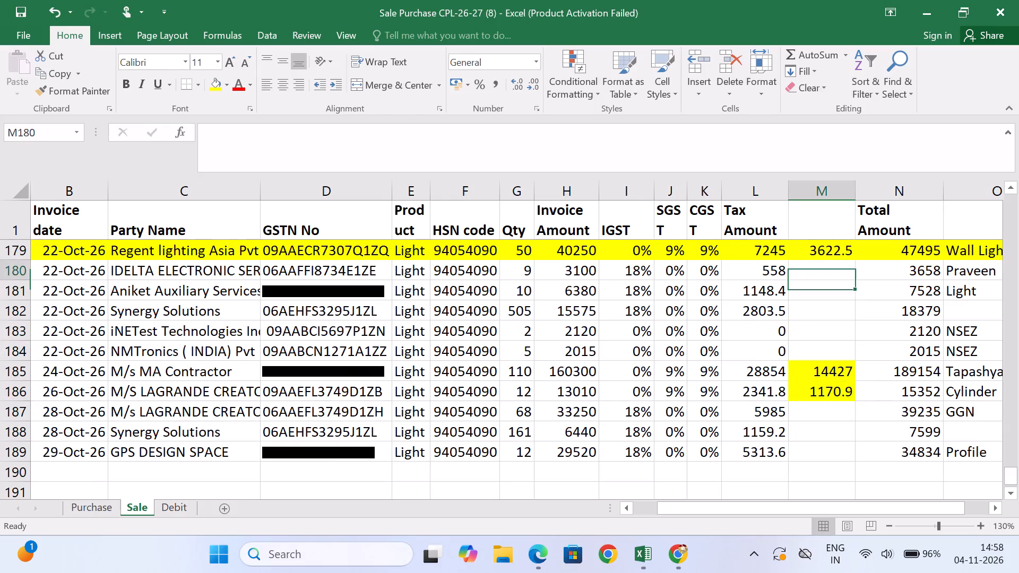
key("Up")
key("Up")
key("Up")
key("Down")
key("Down")
key("Down")
key("Down")
key("Down")
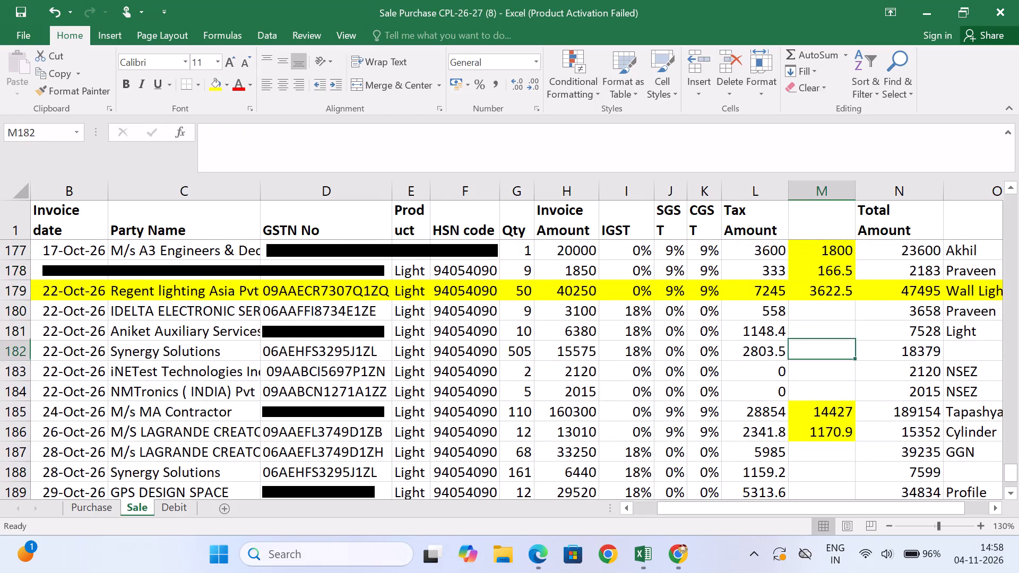
Examine row 183, the 22-Oct-26 iNETest invoice, across its columns from the invoice number to the remarks.
key("Down")
key("Left")
key("Left")
key("Left")
key("Left")
key("Left")
key("Right")
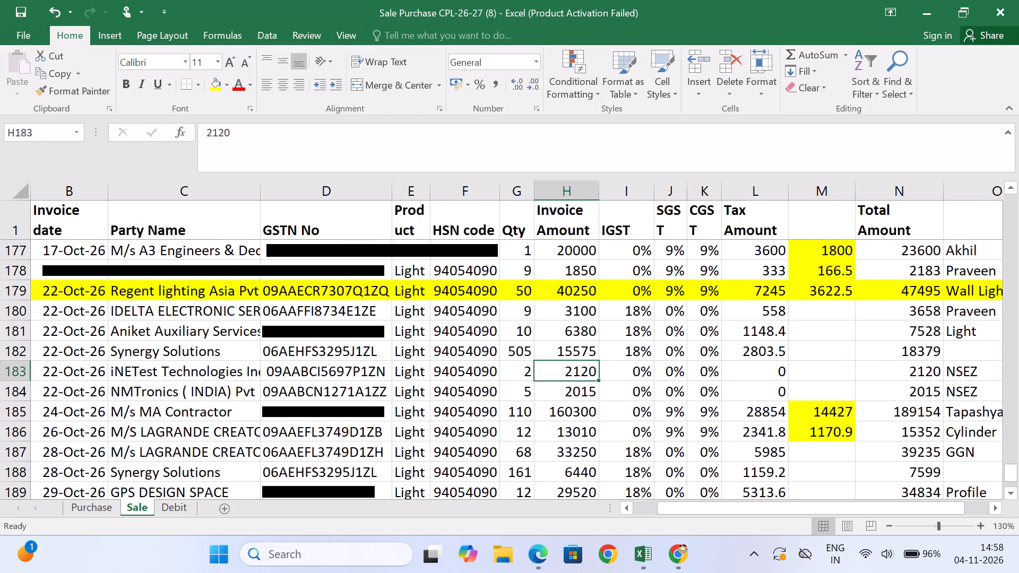
key("Right")
key("Right")
key("Right")
key("Right")
key("Right")
key("Right")
key("Right")
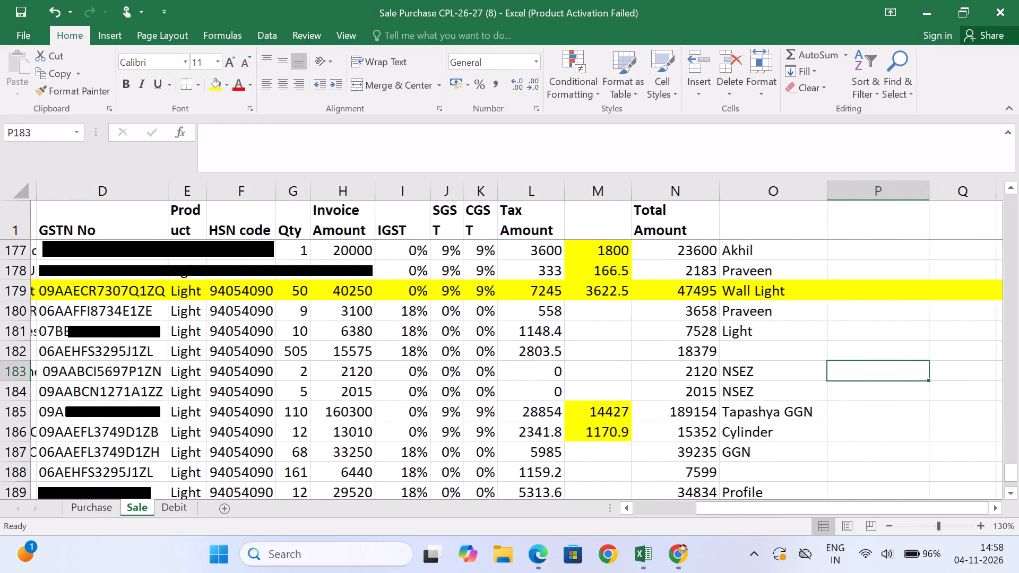
key("Left")
key("Left")
key("Left")
key("Left")
key("Left")
key("Left")
key("Left")
key("Left")
key("Left")
key("Left")
key("Left")
key("Left")
key("Left")
key("Left")
key("Left")
key("Left")
key("Left")
key("Left")
key("Left")
key("Left")
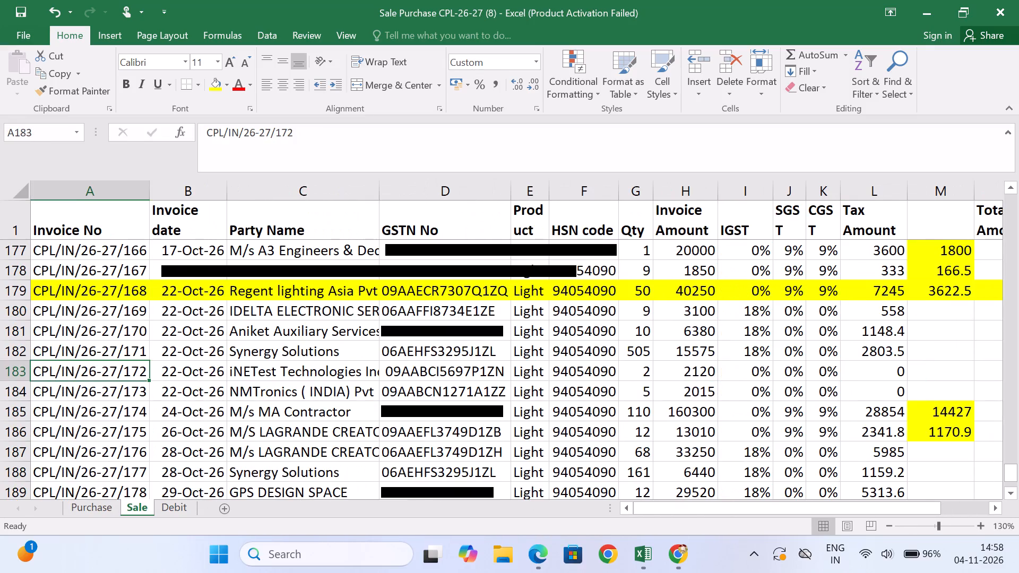
key("Right")
key("Right")
key("Right")
key("Right")
key("Right")
key("Right")
key("Right")
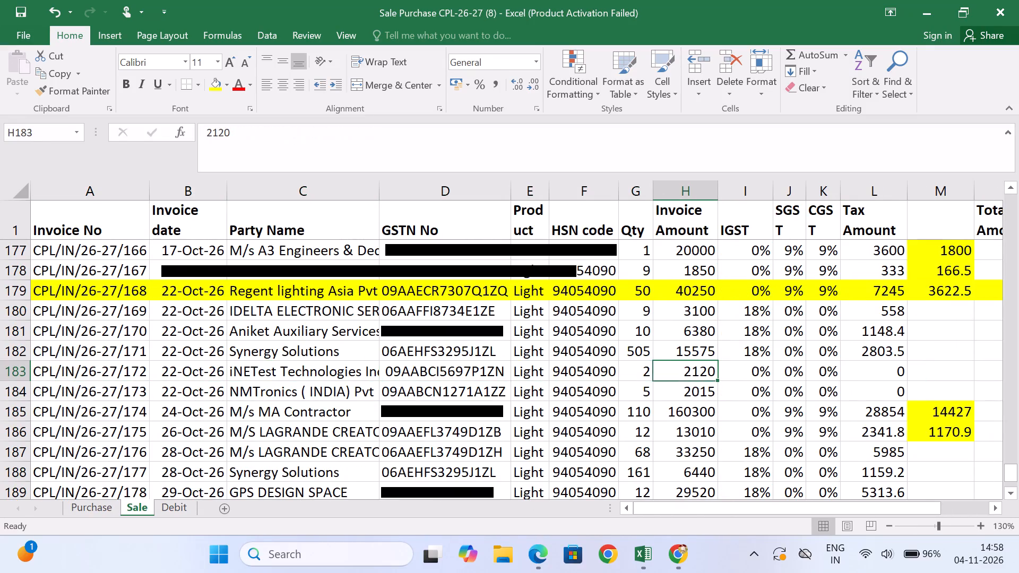
Inspect the half-tax formulas in rows 179, 172 and 173, and the GSTN entry of row 173.
key("Up")
key("Up")
key("Up")
key("Up")
key("Up")
key("Up")
key("Up")
key("Up")
key("Up")
key("Up")
key("Up")
key("Up")
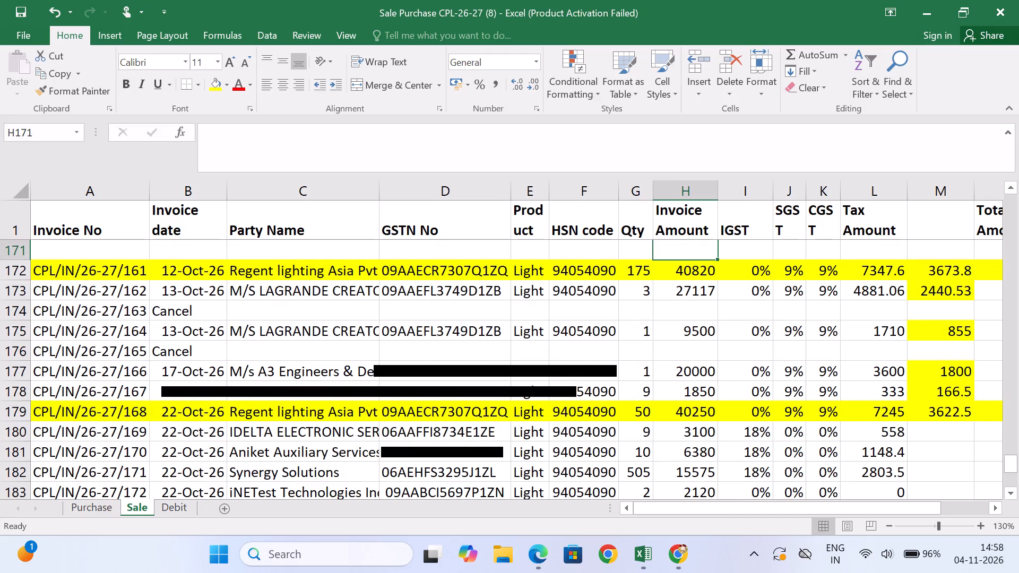
left_click(954, 409)
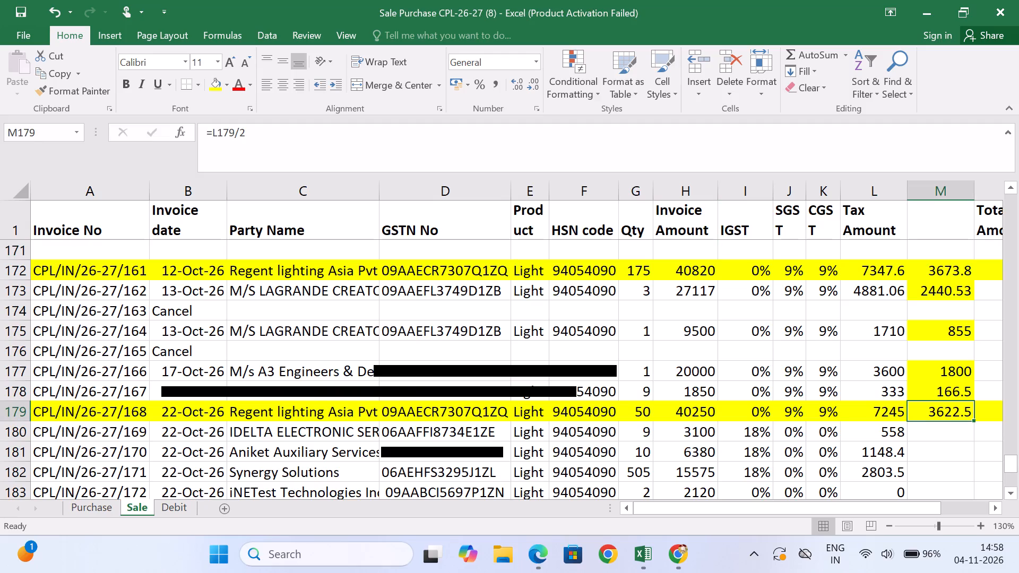
left_click(960, 276)
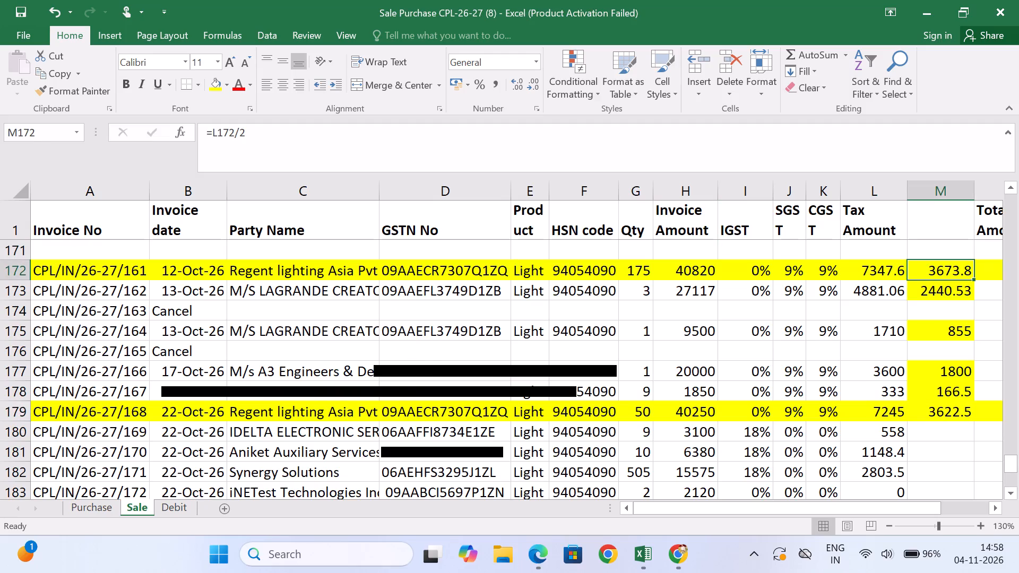
left_click(957, 294)
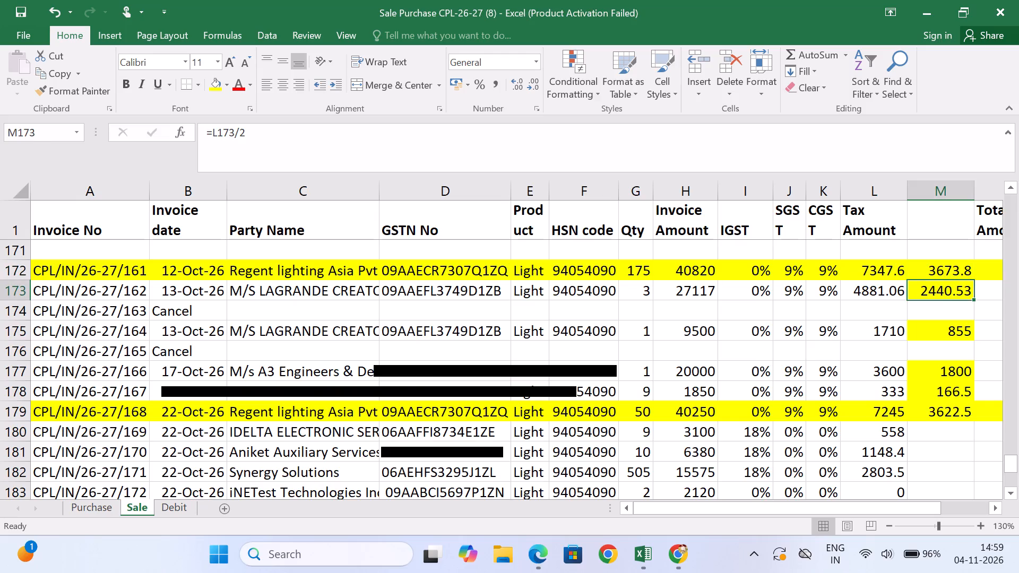
left_click(945, 294)
left_click(406, 297)
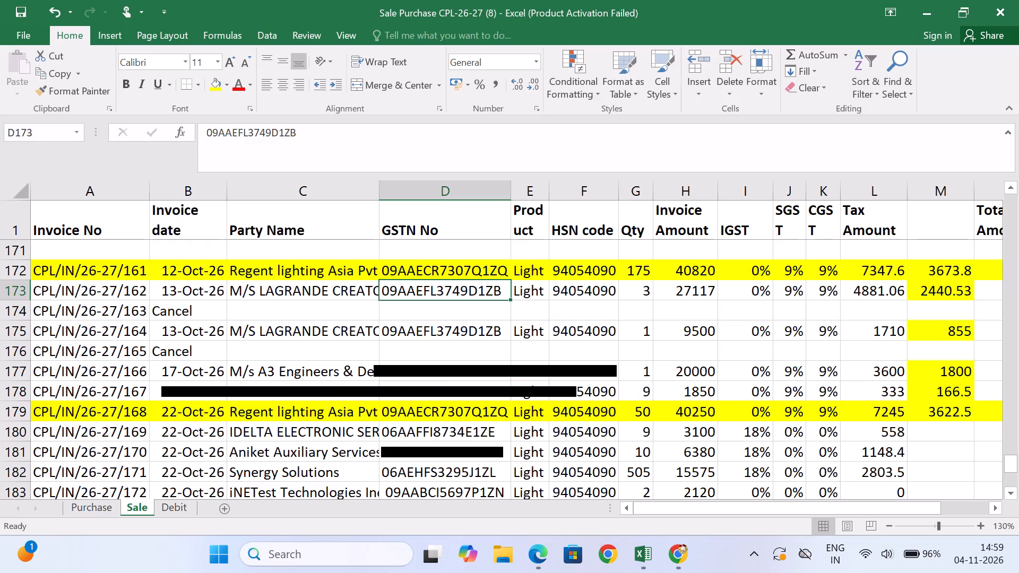
Highlight rows 173 and 175, the two 13-Oct-26 M/S LAGRANDE invoices, with yellow fill across the entire rows.
key("shift+space")
left_click(213, 88)
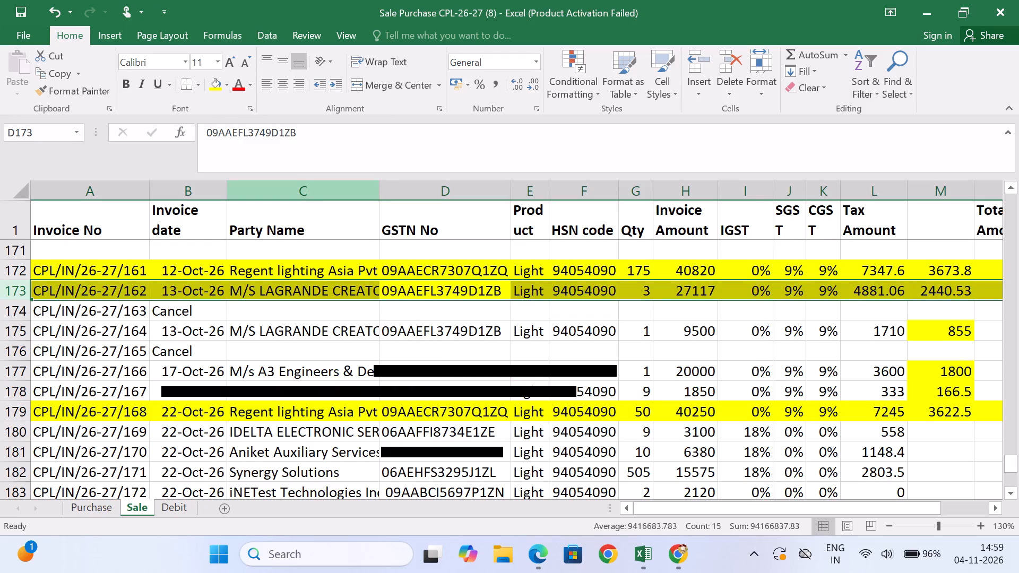
left_click(422, 332)
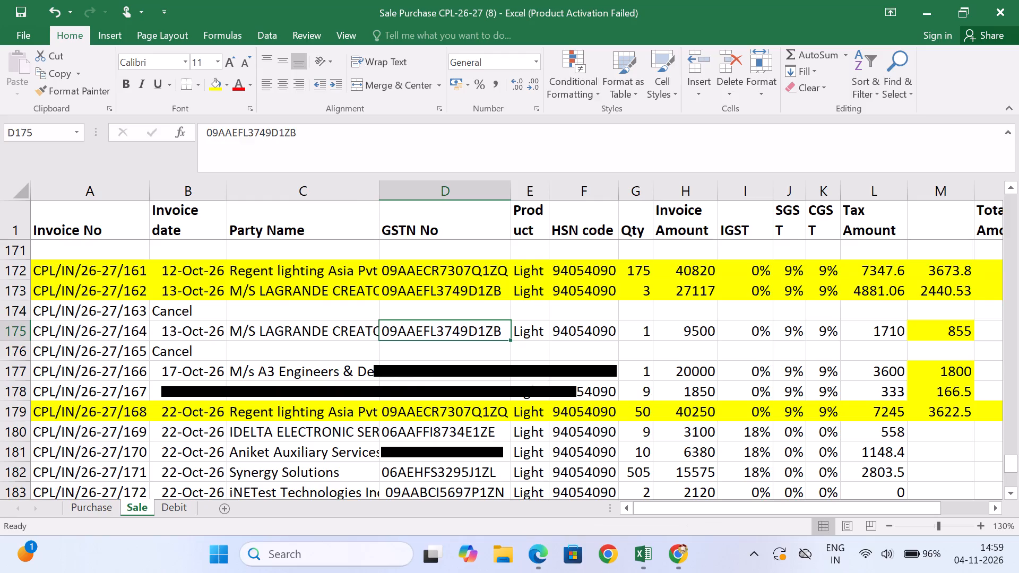
key("shift+space")
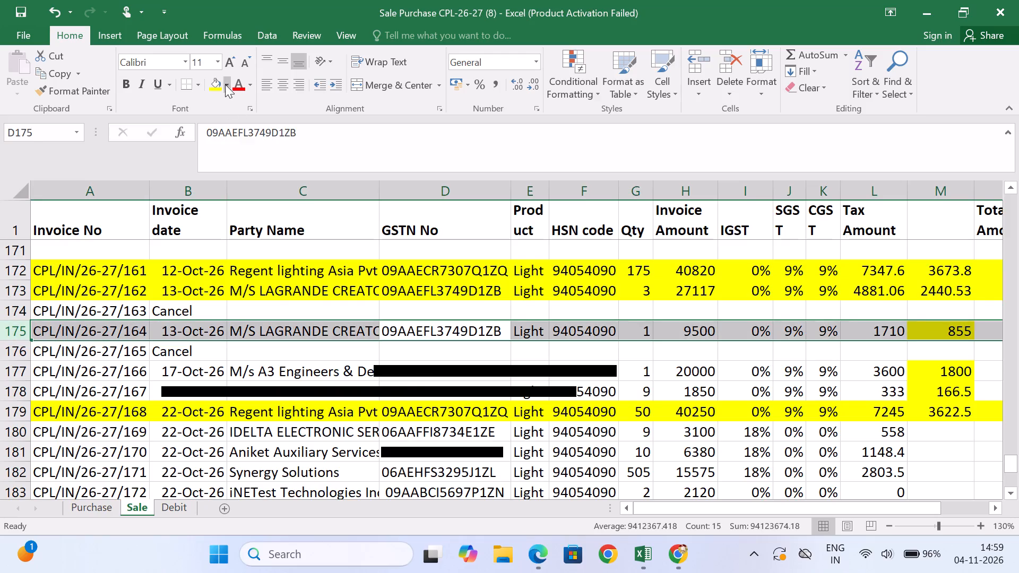
left_click(213, 84)
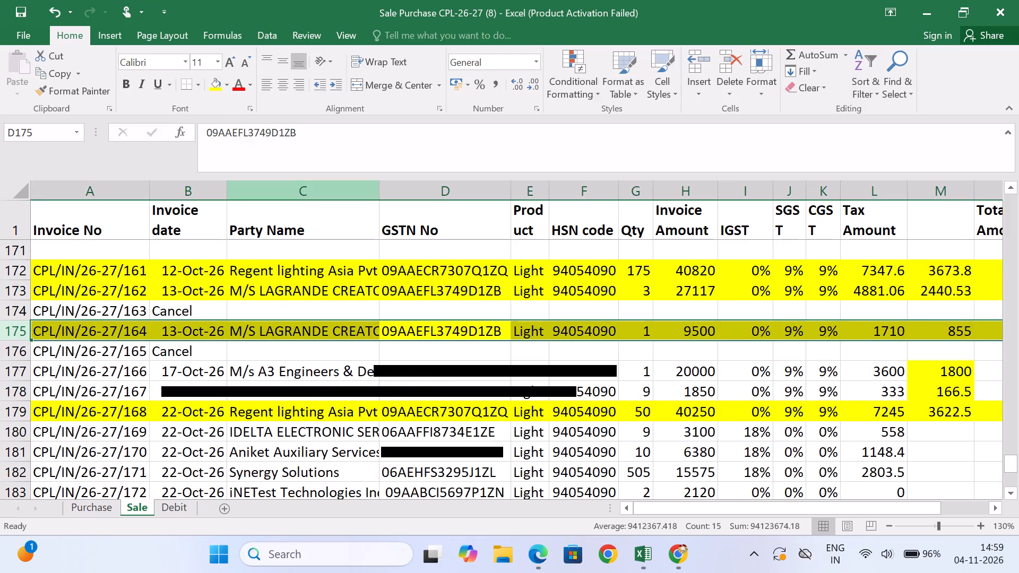
Fill entire rows 186 and 187, the LAGRANDE invoices dated 26-Oct-26 and 28-Oct-26, with yellow.
left_click(380, 366)
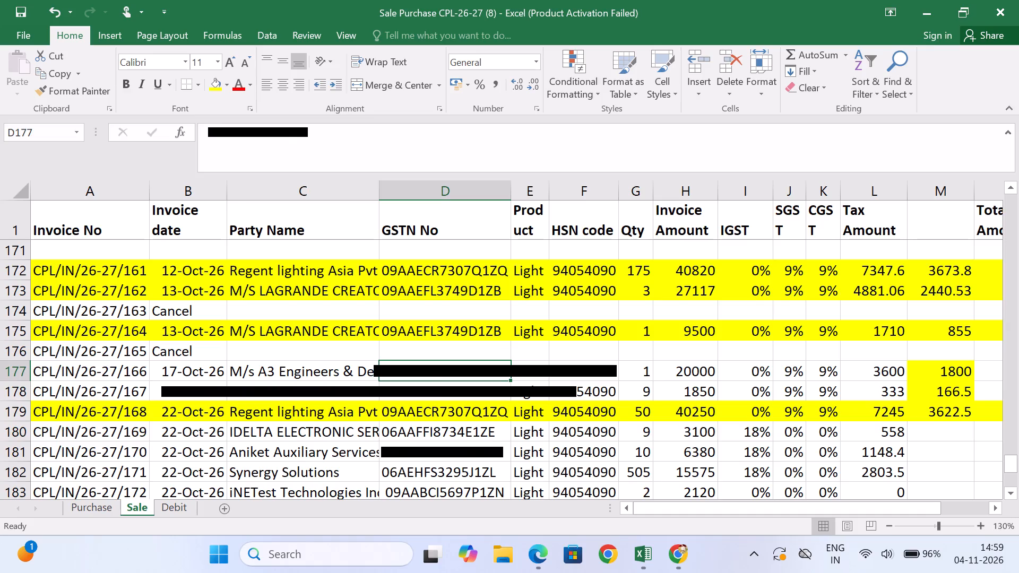
scroll(340, 368, "down", 1)
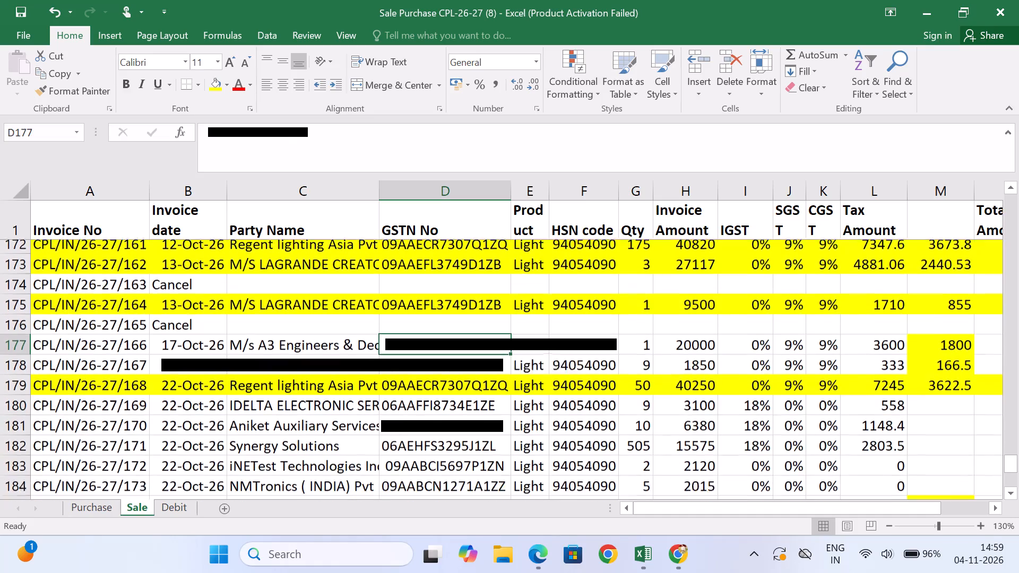
scroll(340, 368, "down", 1)
left_click(88, 470)
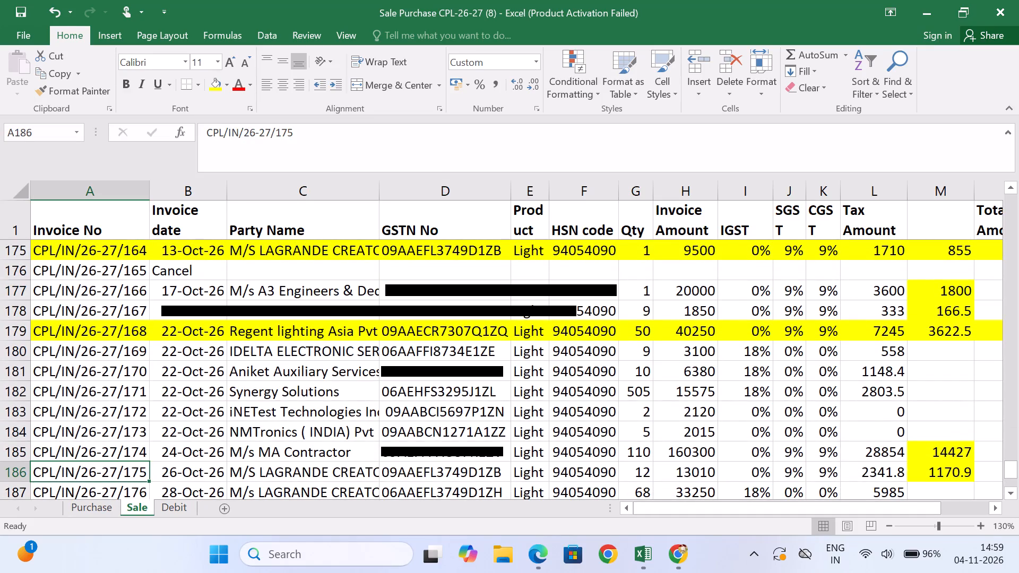
key("shift+space")
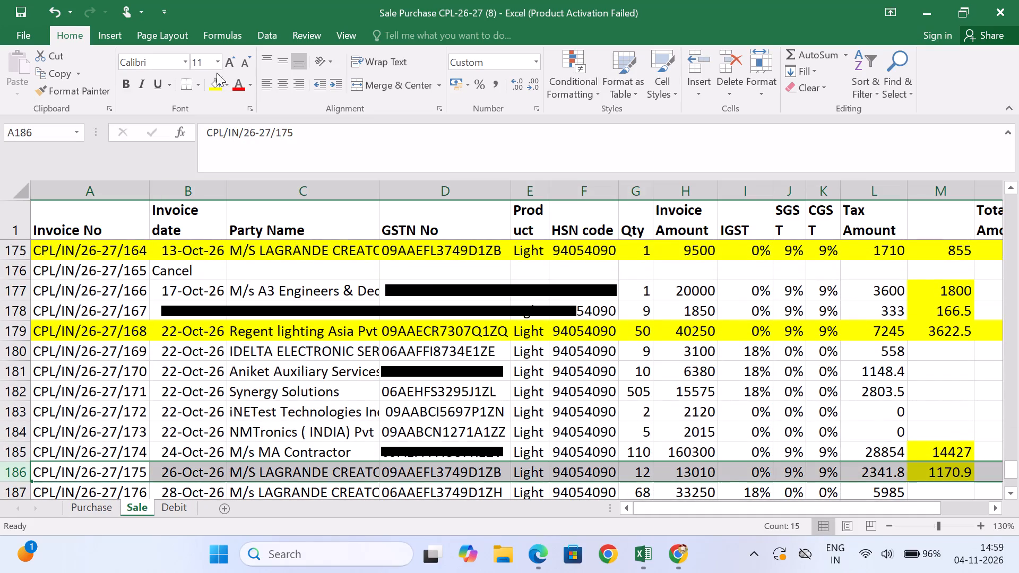
left_click(212, 86)
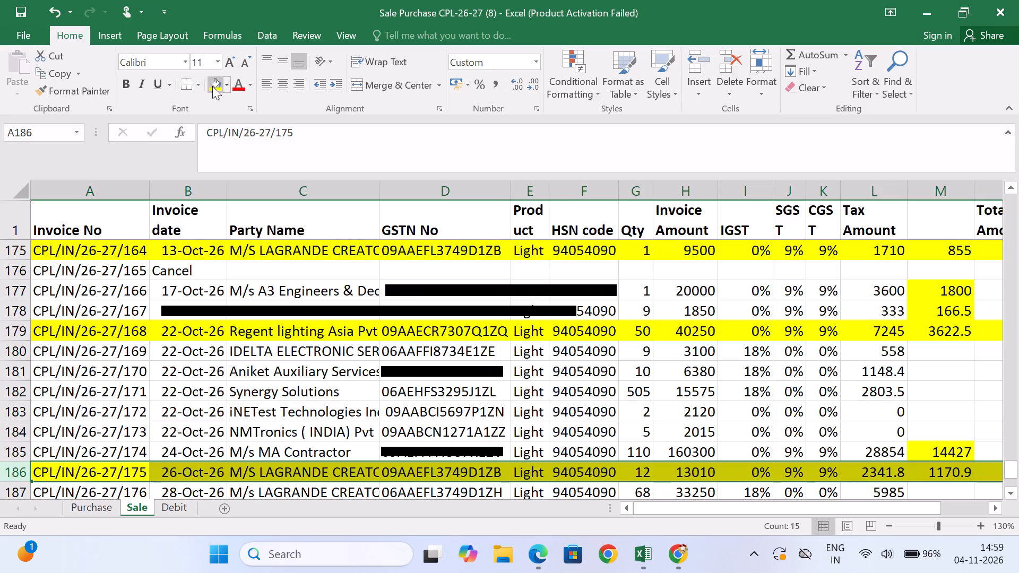
scroll(341, 348, "down", 1)
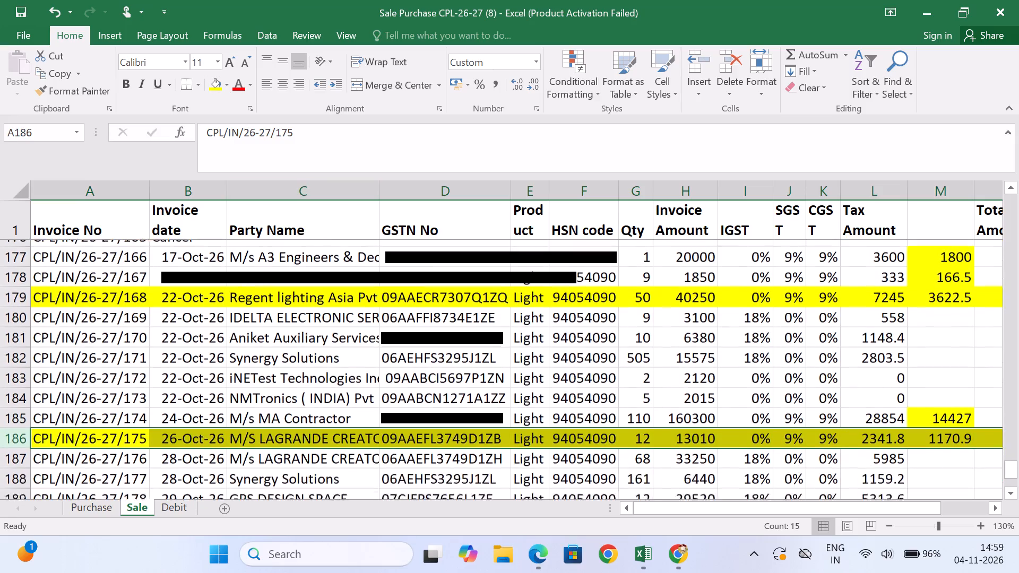
scroll(341, 348, "down", 3)
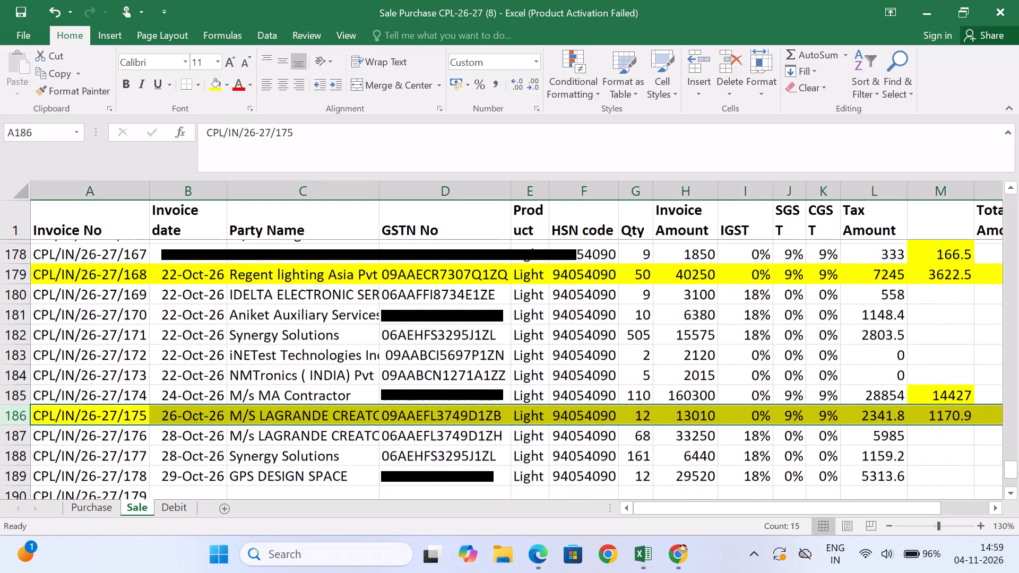
scroll(341, 348, "down", 1)
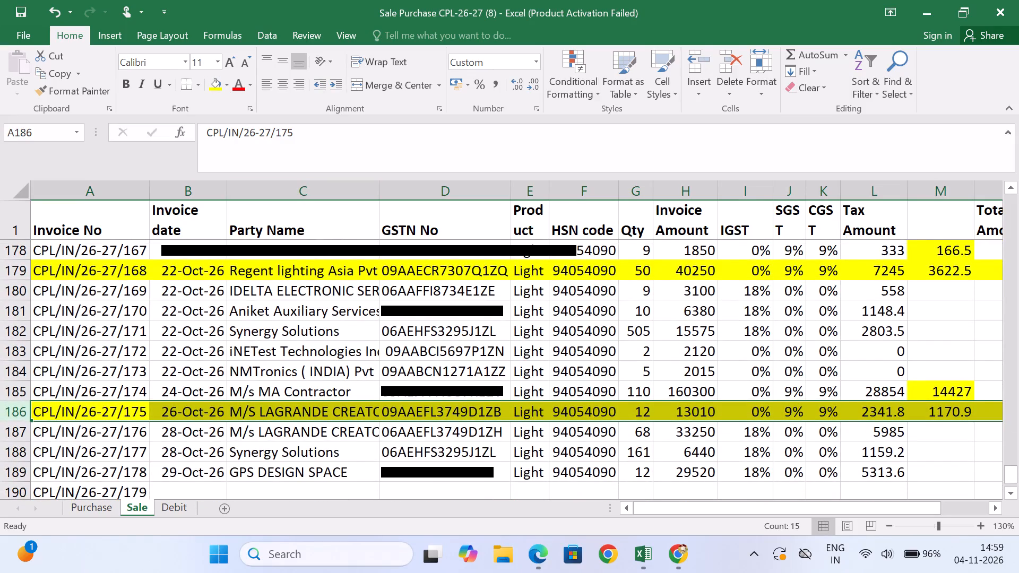
left_click(21, 432)
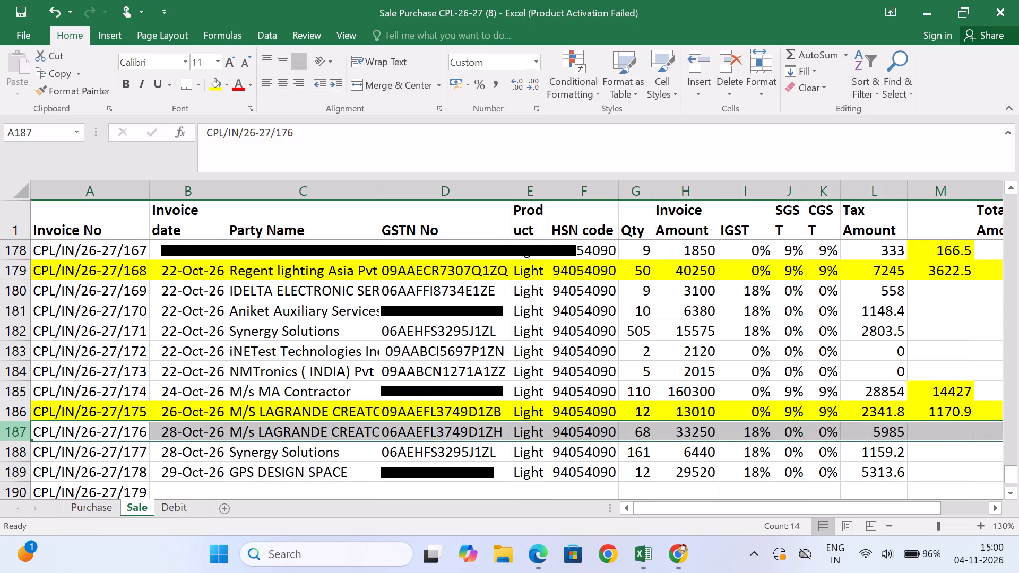
left_click(216, 79)
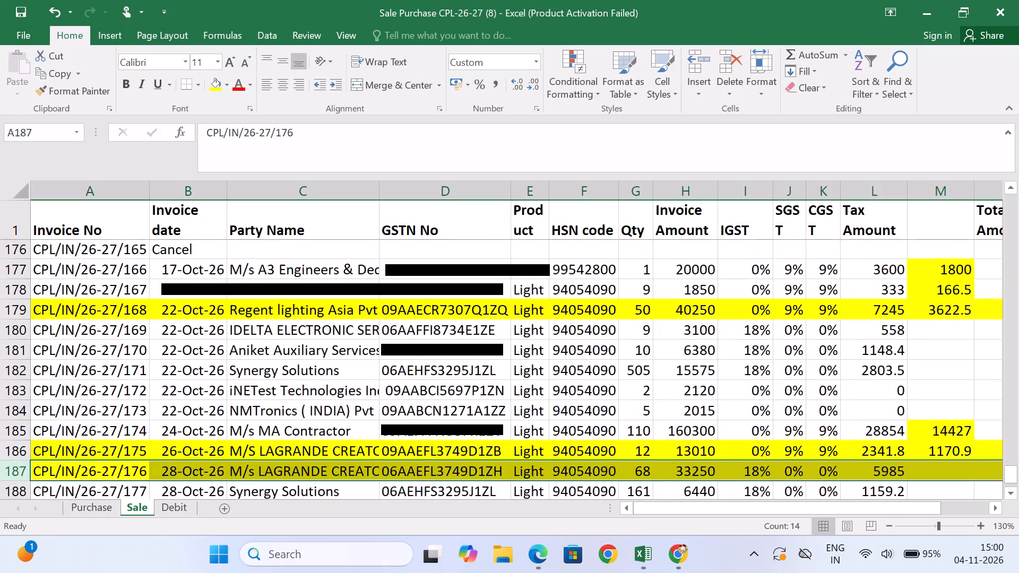
Highlight the whole of row 180, the 22-Oct-26 IDELTA ELECTRONIC invoice, in yellow.
scroll(396, 446, "down", 1)
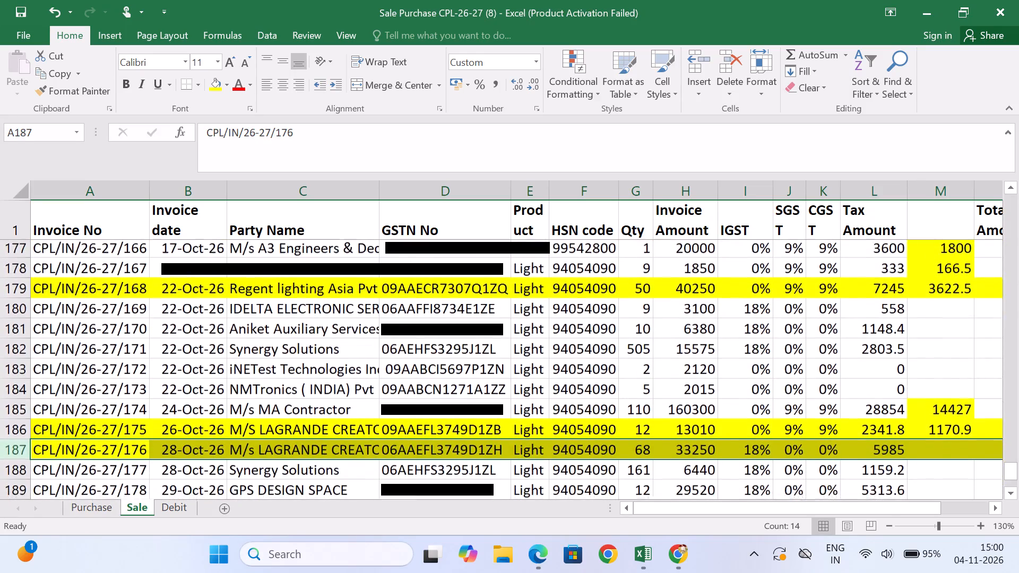
scroll(396, 446, "down", 1)
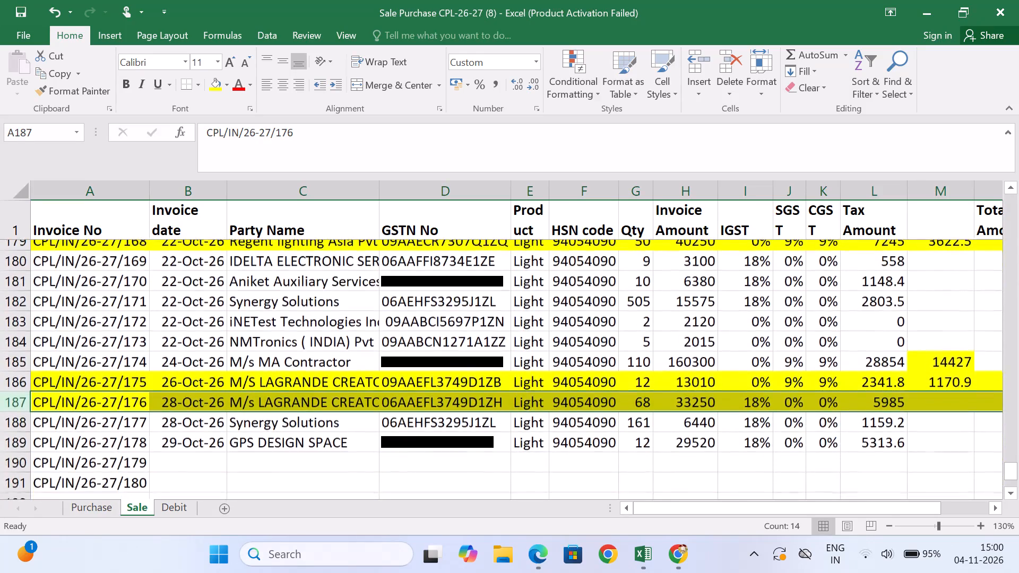
scroll(396, 446, "down", 1)
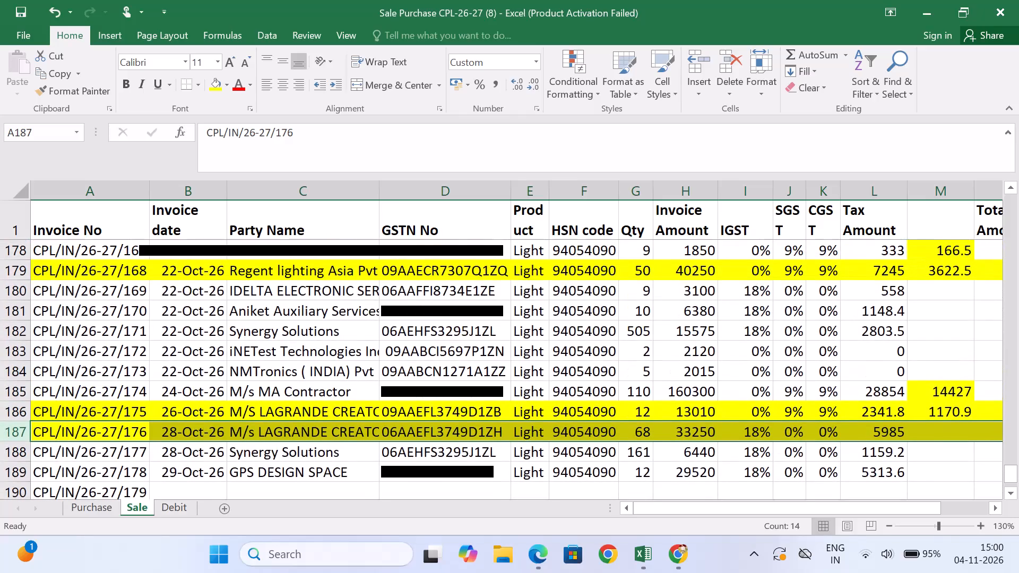
left_click(11, 293)
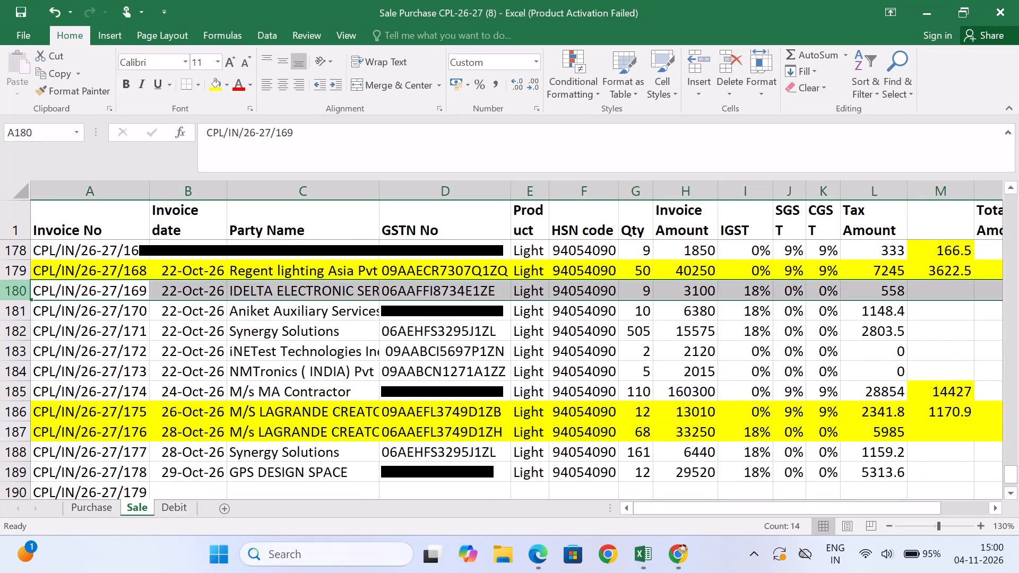
left_click(219, 88)
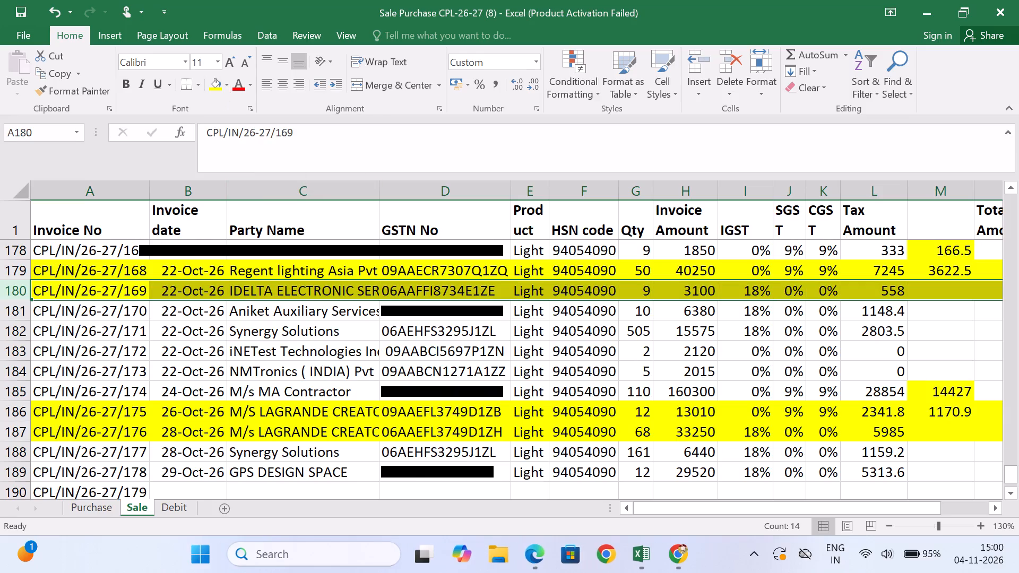
Highlight both Synergy Solutions invoices, rows 182 and 188, with yellow fill across the entire rows.
left_click(19, 335)
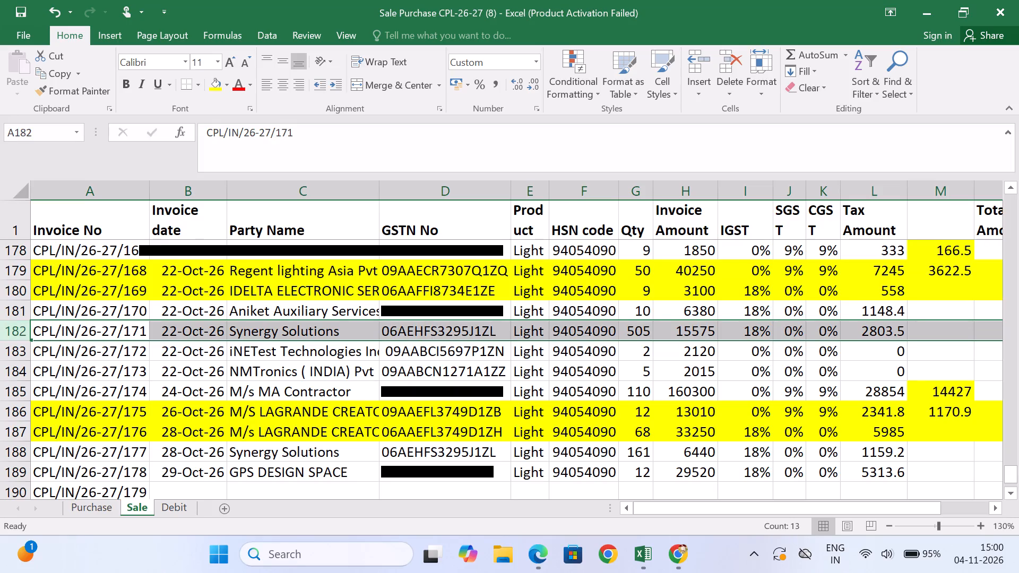
left_click(217, 84)
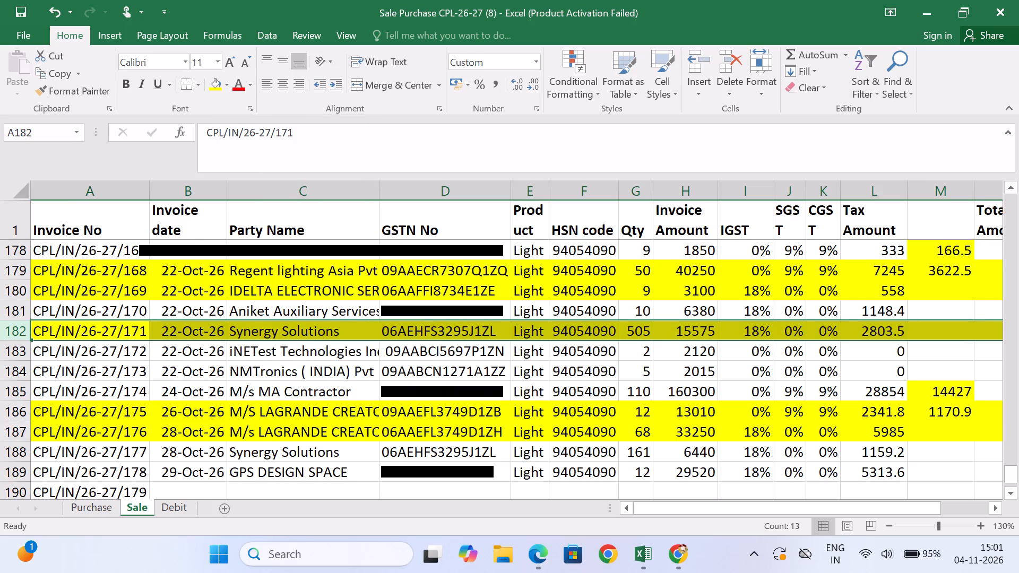
left_click(16, 453)
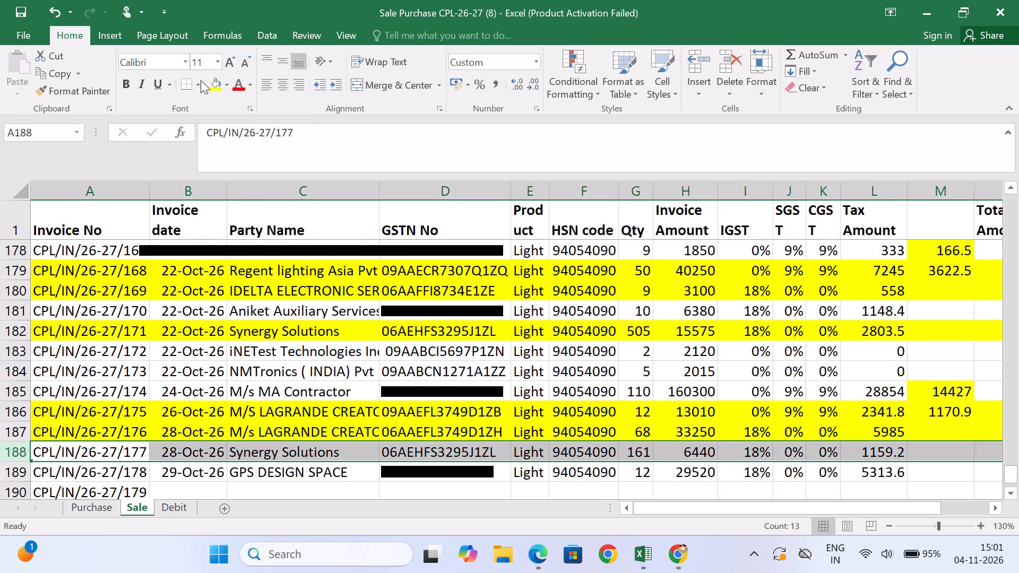
left_click(214, 91)
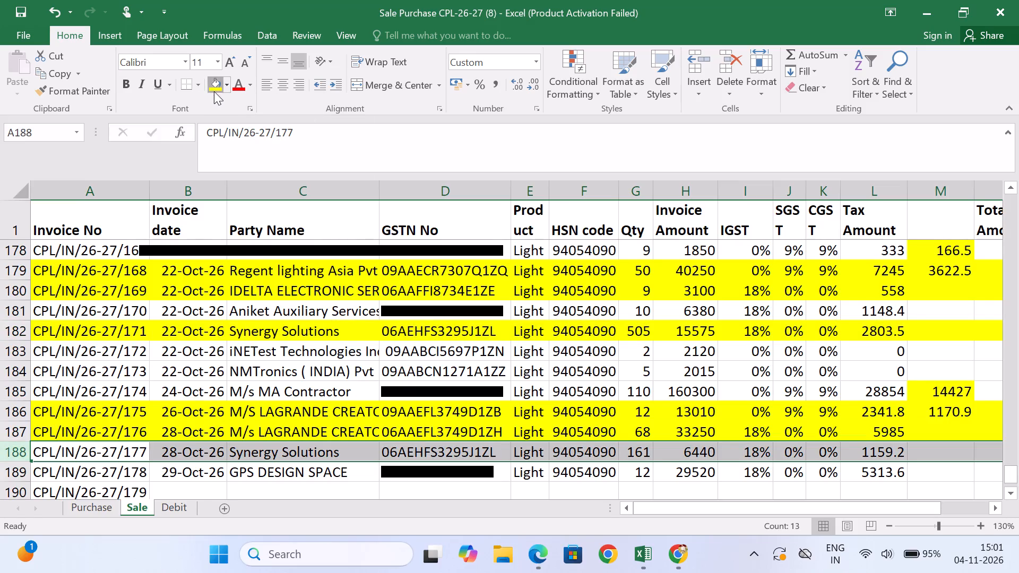
left_click(214, 91)
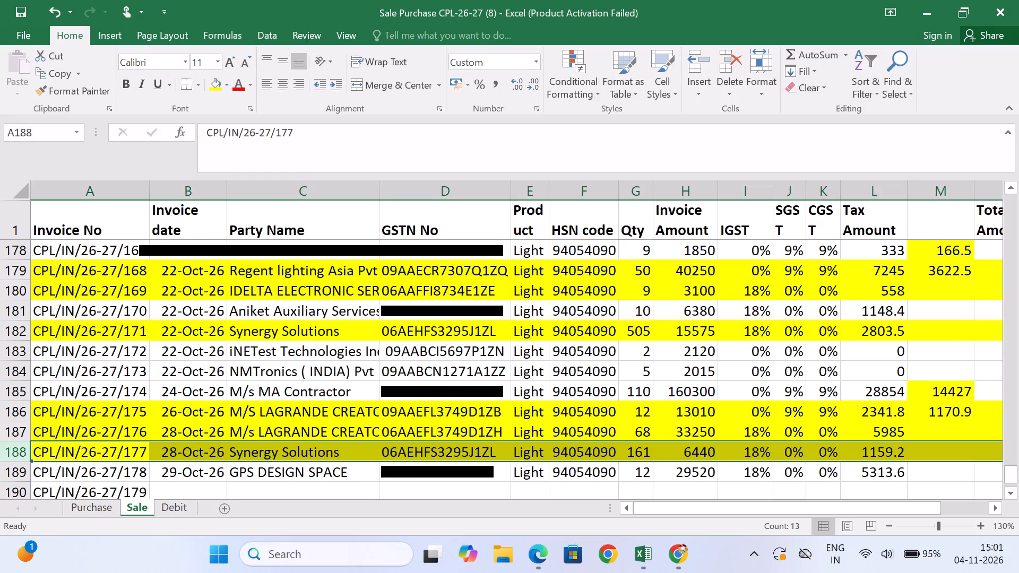
Fill the remaining 18% IGST invoice rows with yellow: row 181 for Aniket Auxiliary Services and row 189 for GPS DESIGN SPACE.
left_click(20, 309)
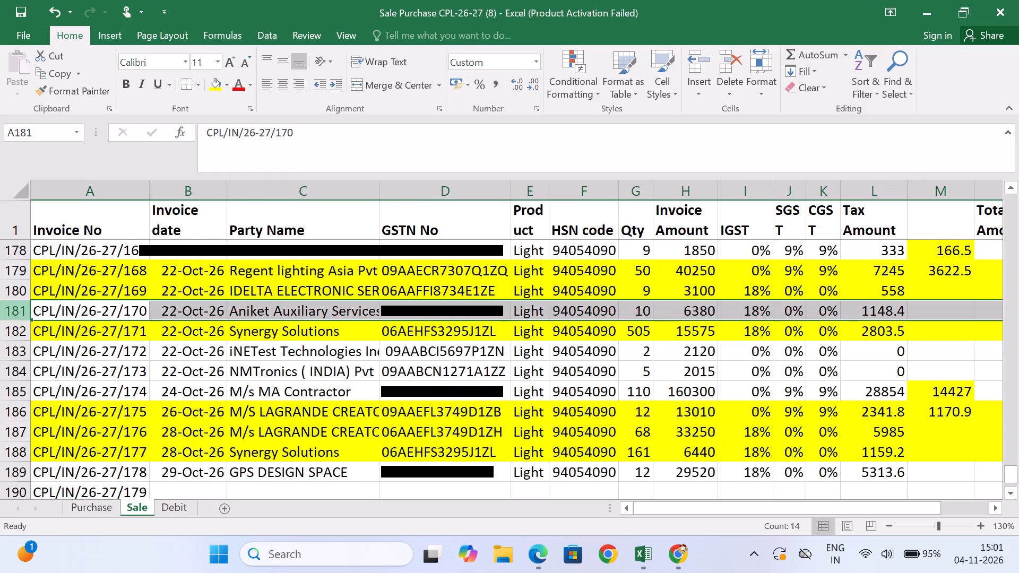
left_click(217, 85)
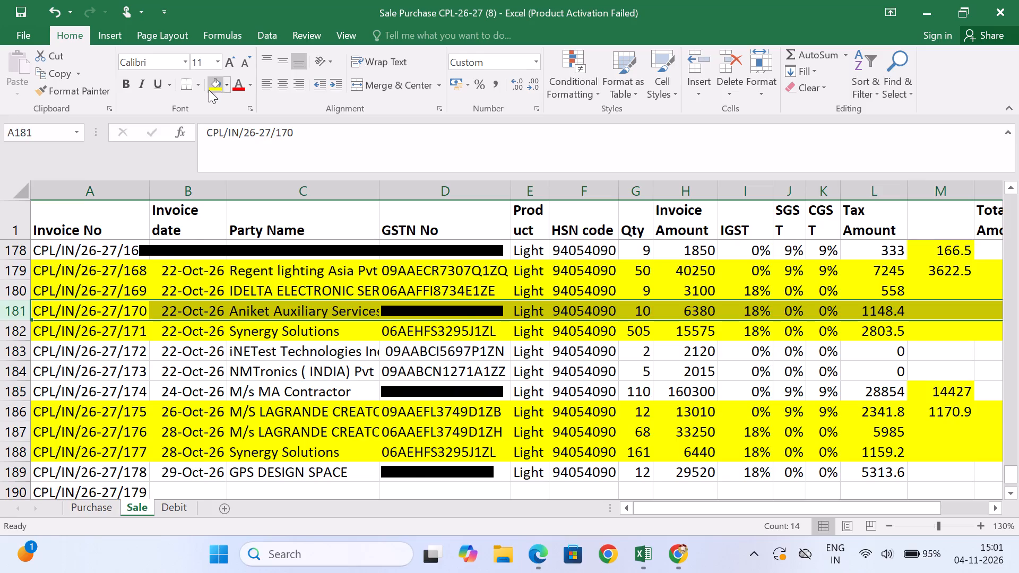
left_click(15, 474)
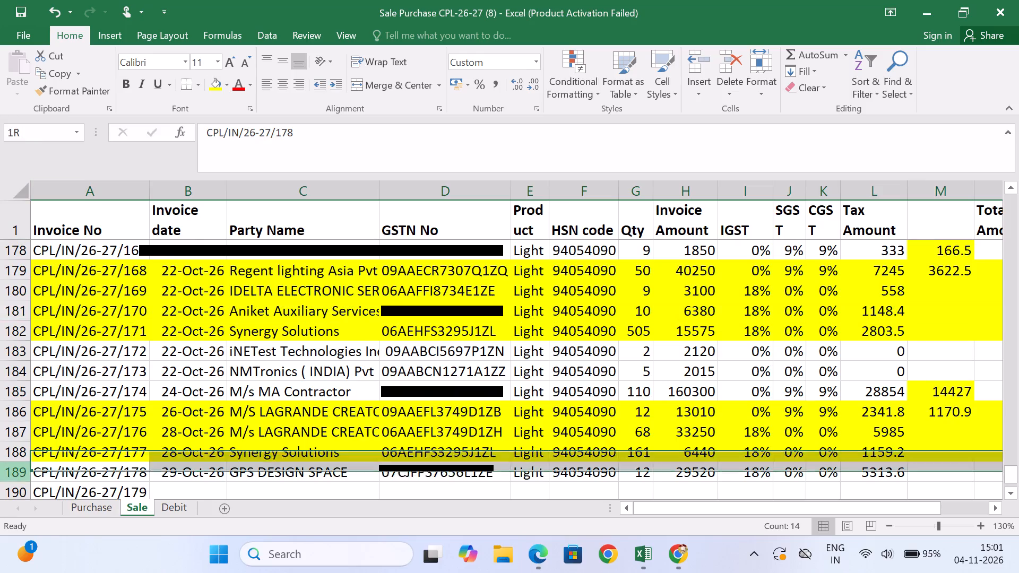
left_click(212, 89)
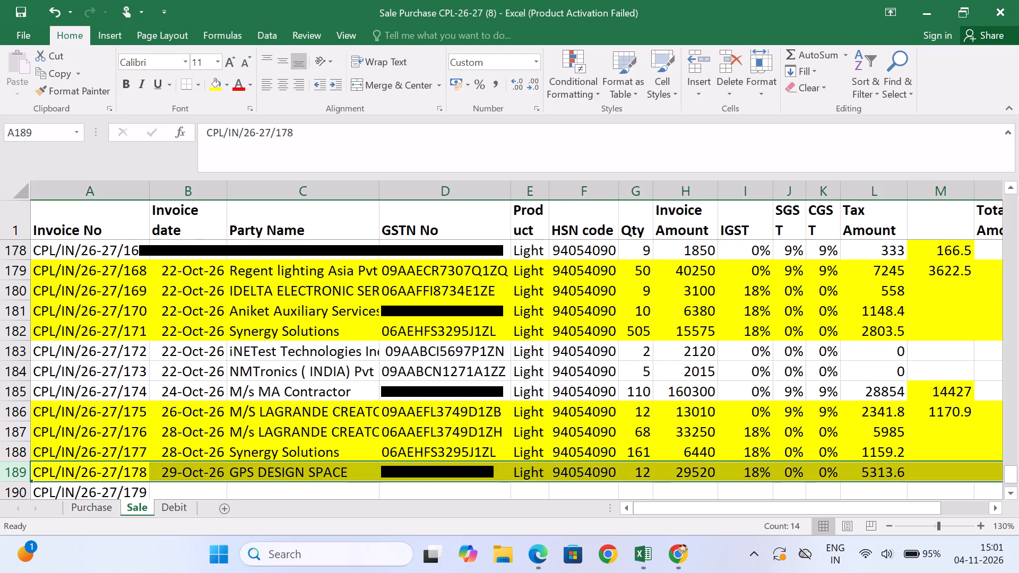
Check the highlighting down to the last October invoice and fill all of row 178, invoice CPL/IN/26-27/167, with yellow.
scroll(297, 394, "down", 1)
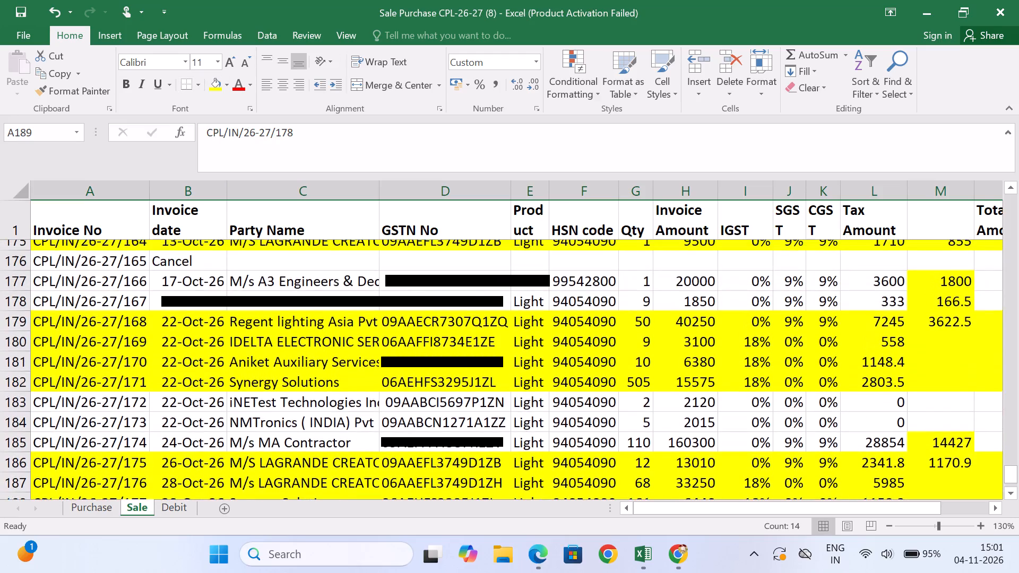
scroll(297, 394, "down", 2)
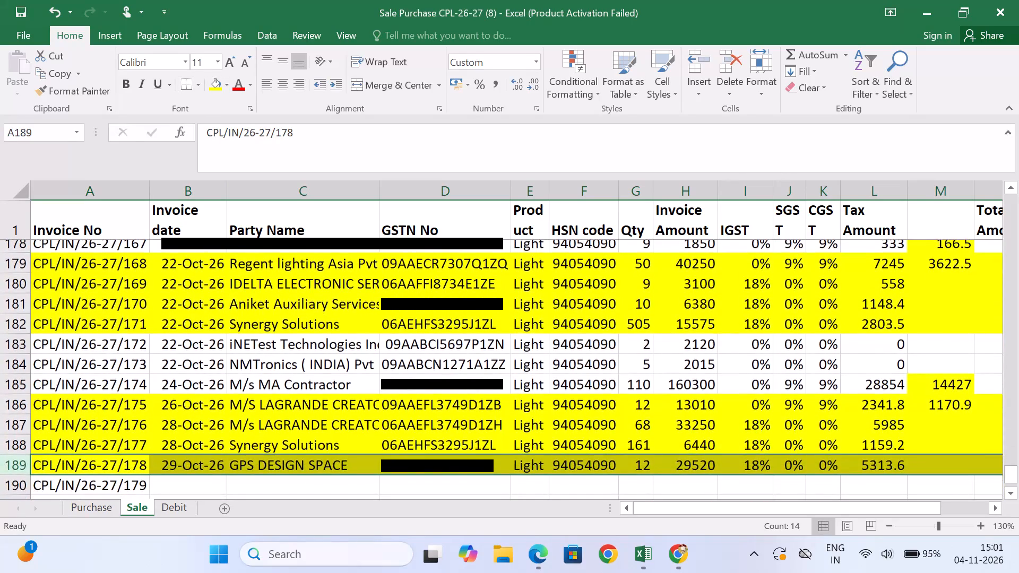
scroll(297, 394, "down", 3)
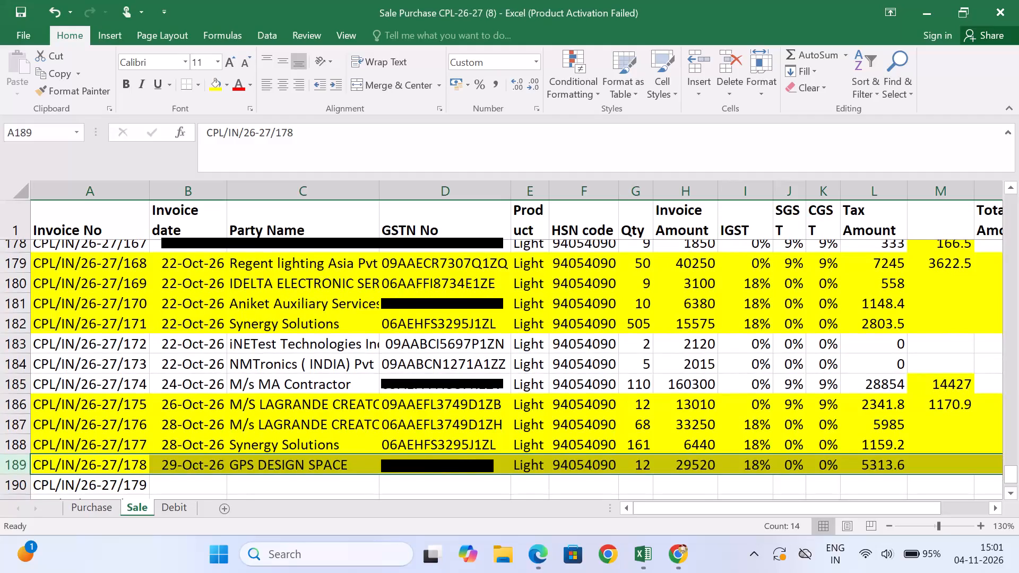
scroll(297, 394, "down", 1)
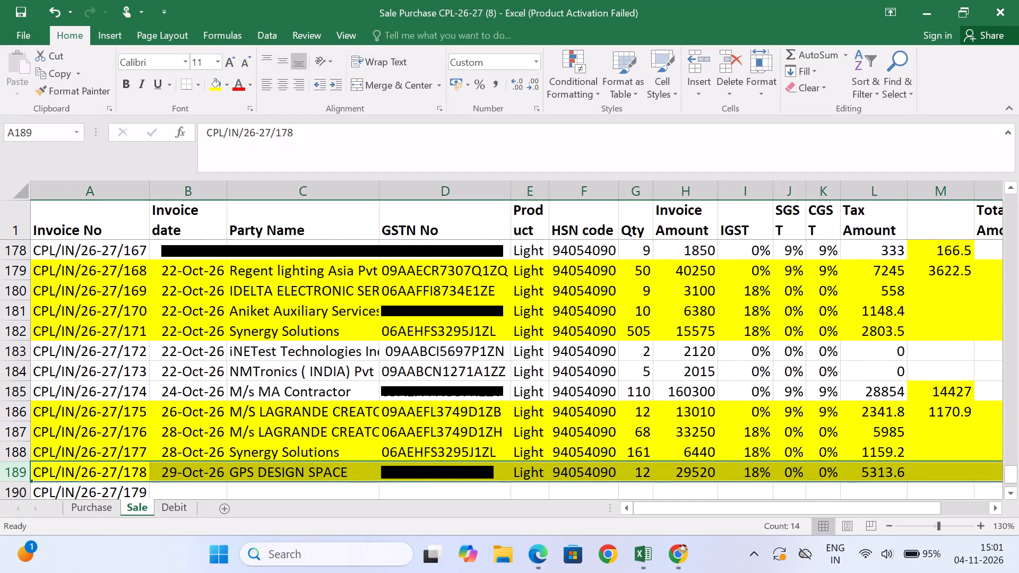
left_click(19, 251)
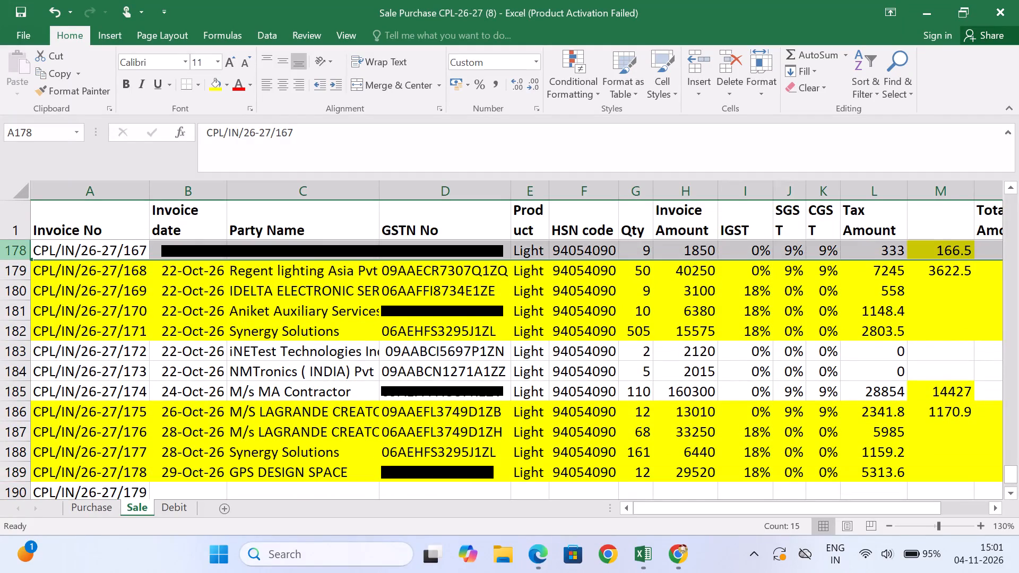
left_click(210, 85)
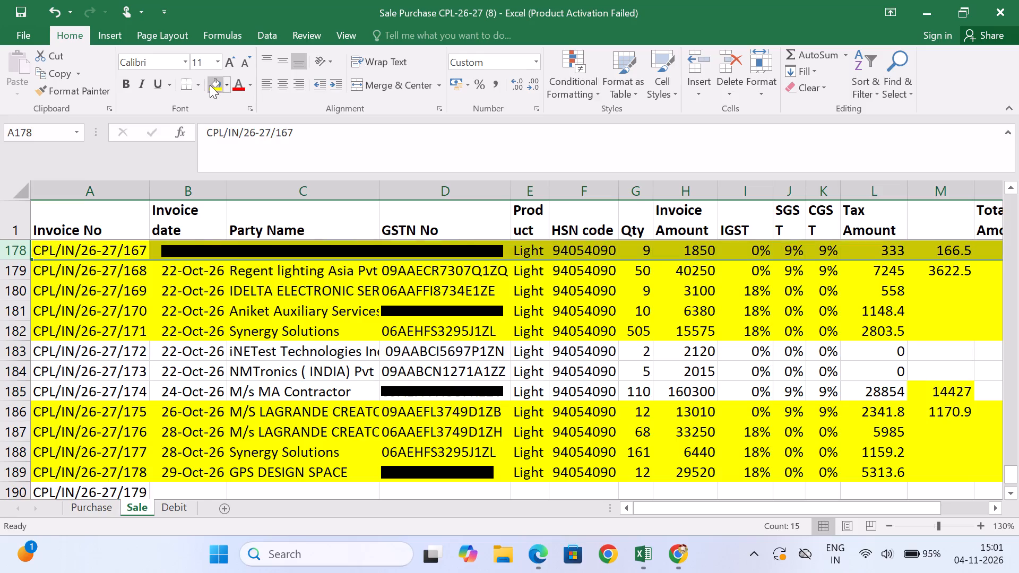
scroll(329, 342, "up", 1)
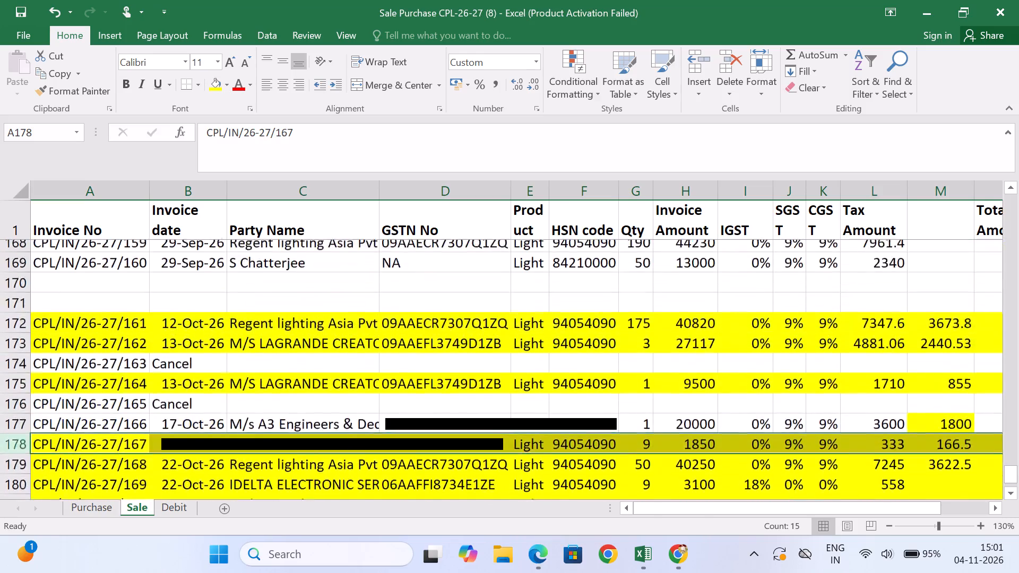
Fill the remaining 9% SGST/CGST invoice rows entirely with yellow: row 185 for M/s MA Contractor and row 177 for M/s A3 Engineers.
scroll(329, 342, "up", 2)
scroll(329, 342, "down", 5)
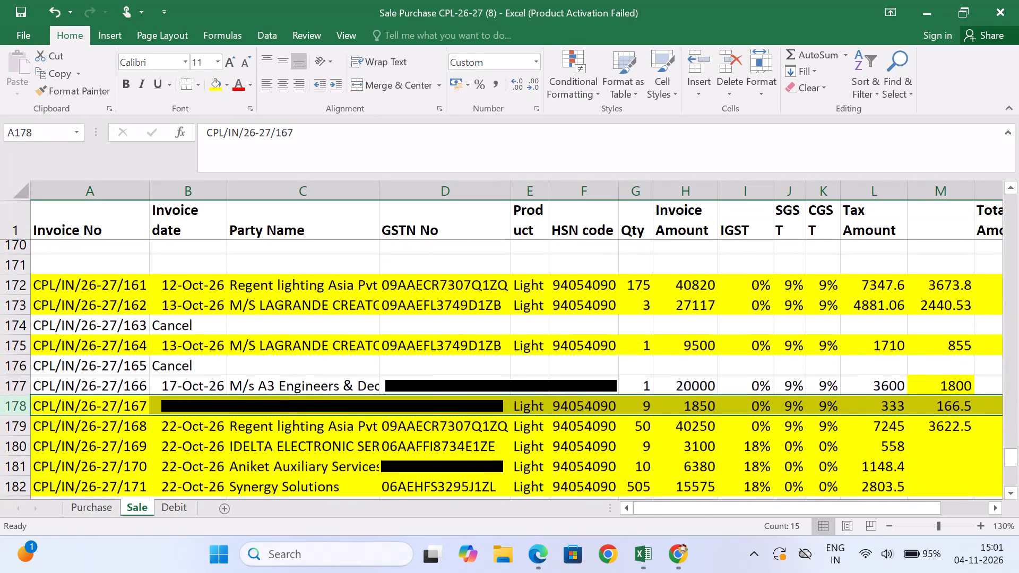
scroll(329, 342, "down", 2)
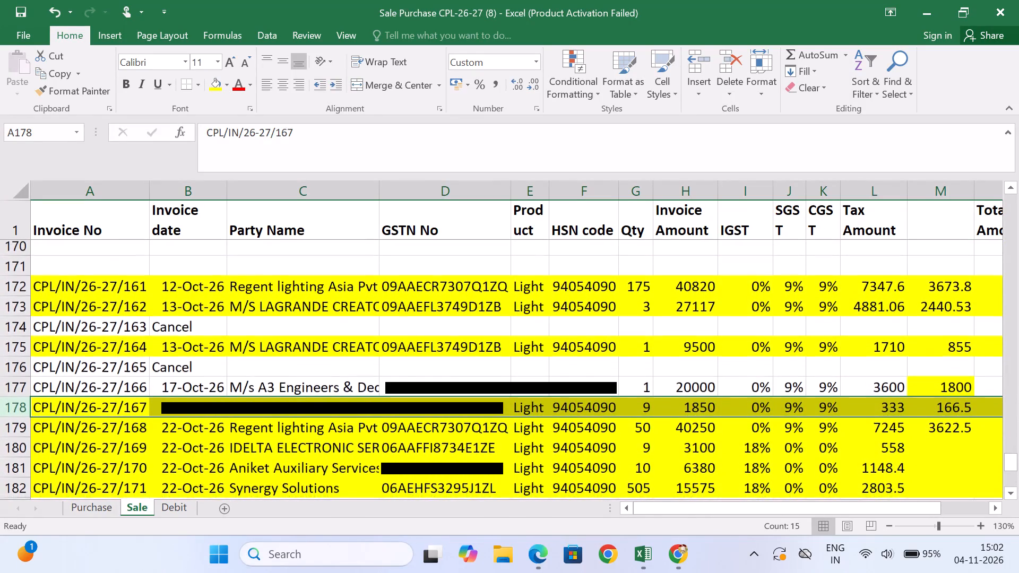
scroll(329, 342, "down", 1)
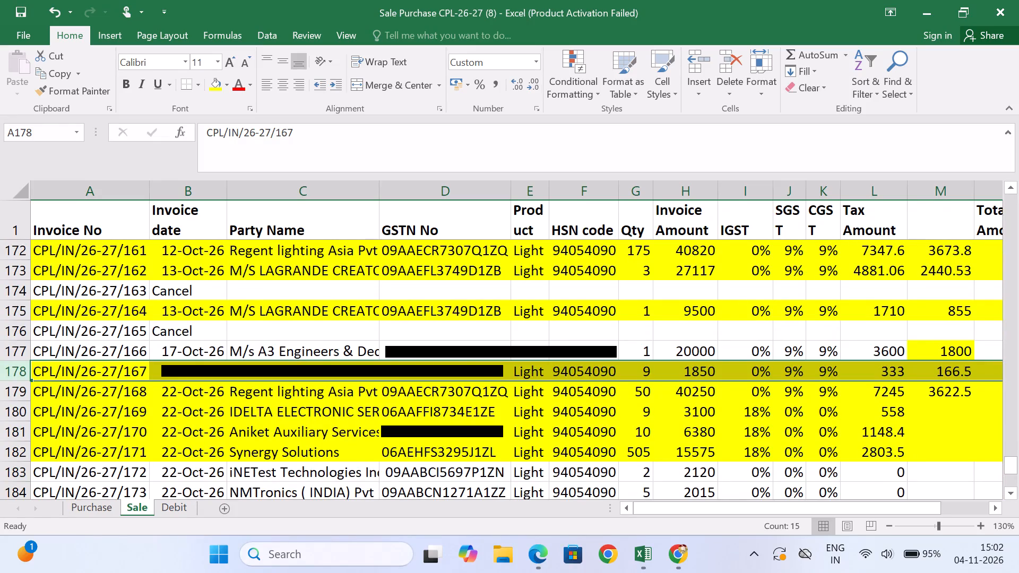
scroll(101, 342, "down", 1)
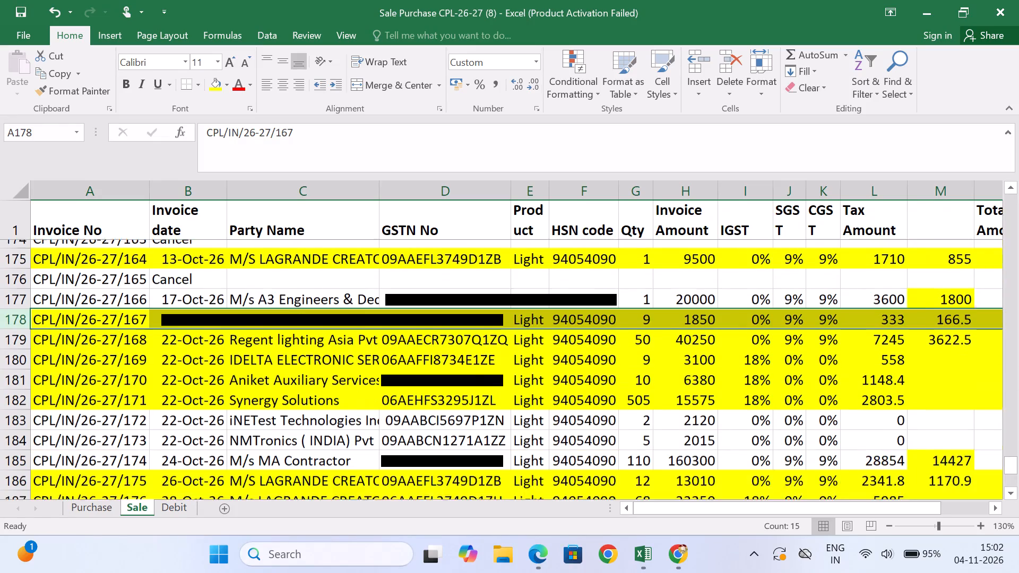
scroll(101, 342, "down", 1)
left_click(20, 391)
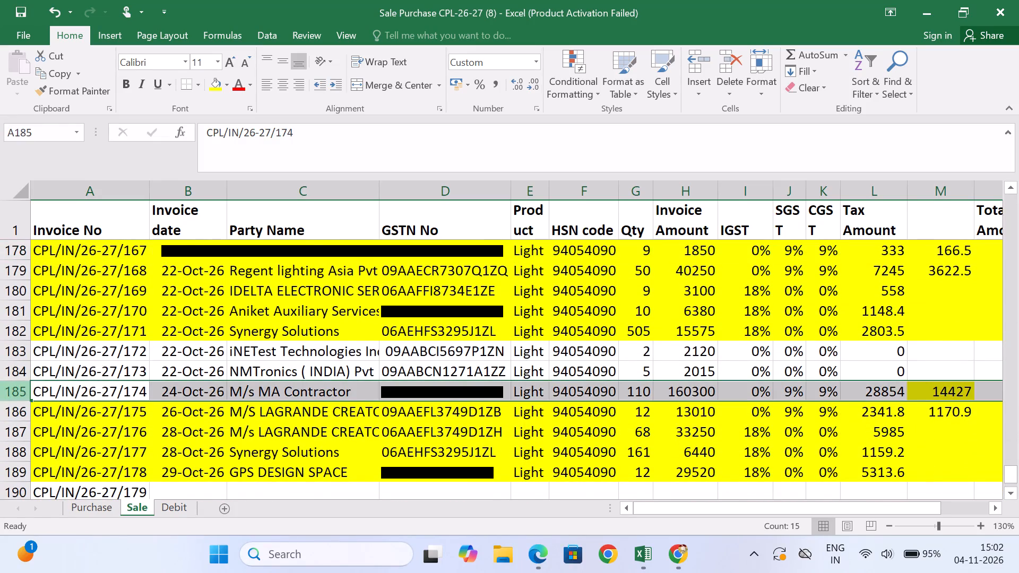
left_click(218, 84)
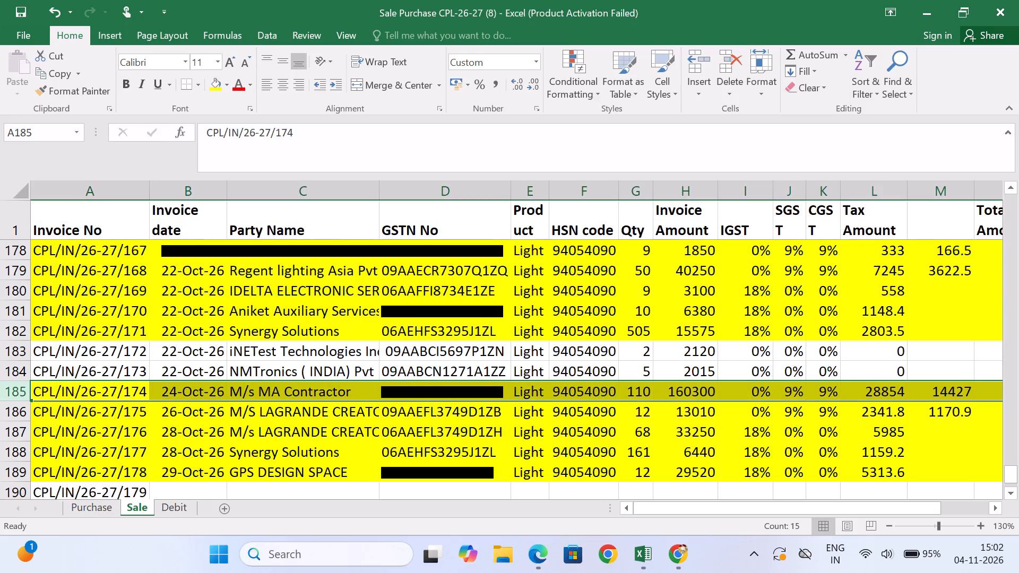
scroll(173, 394, "up", 1)
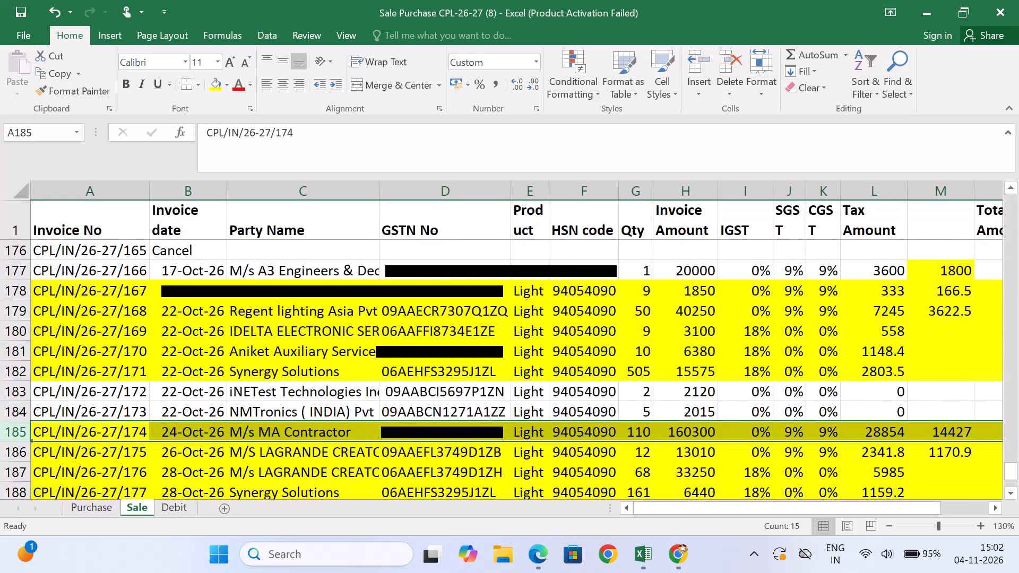
left_click(16, 273)
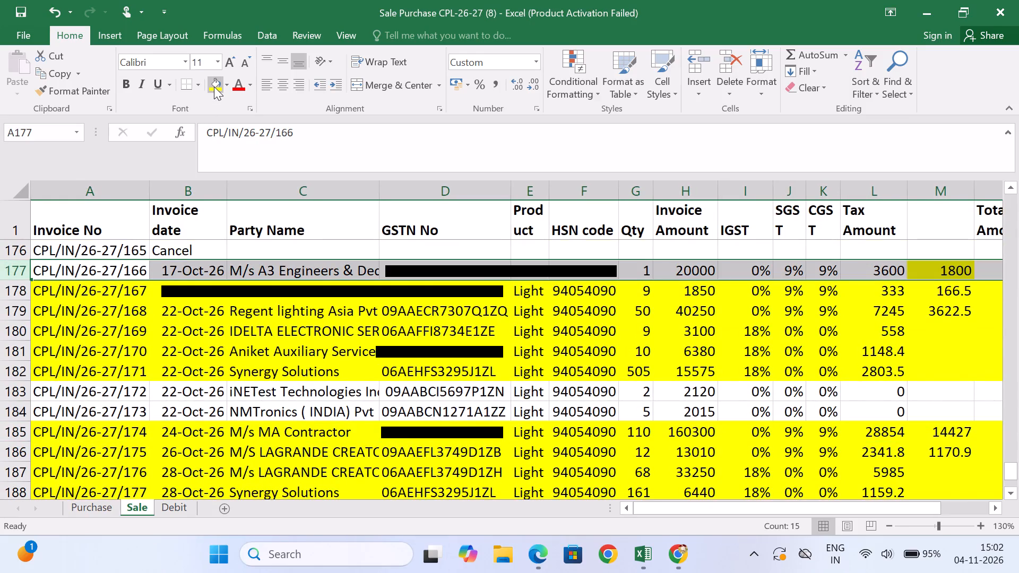
left_click(214, 86)
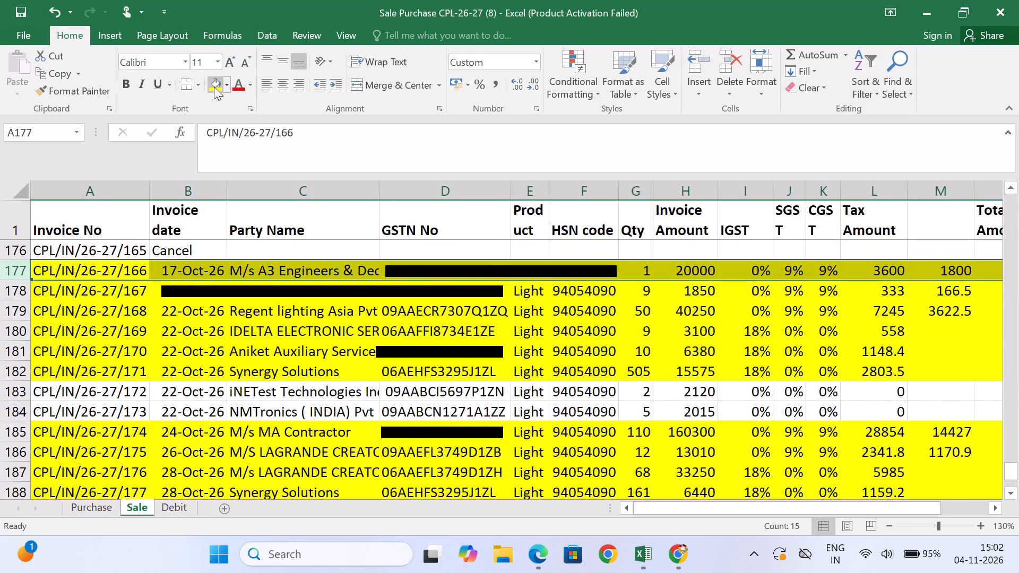
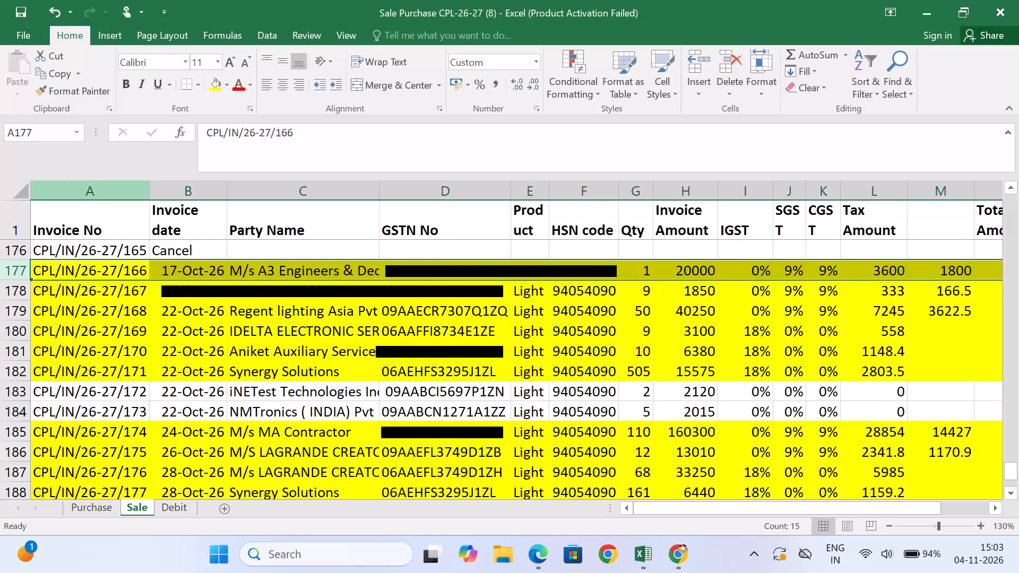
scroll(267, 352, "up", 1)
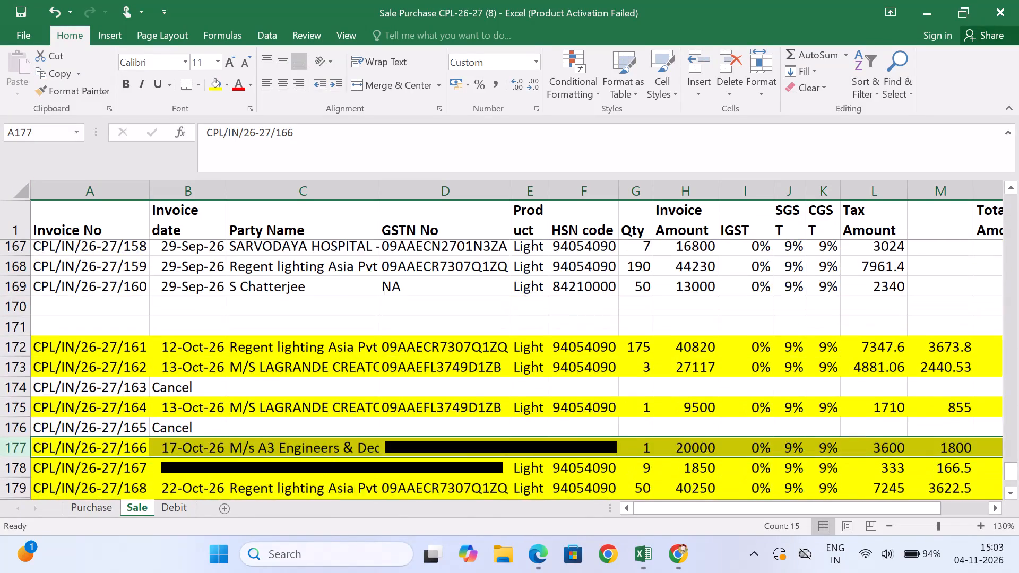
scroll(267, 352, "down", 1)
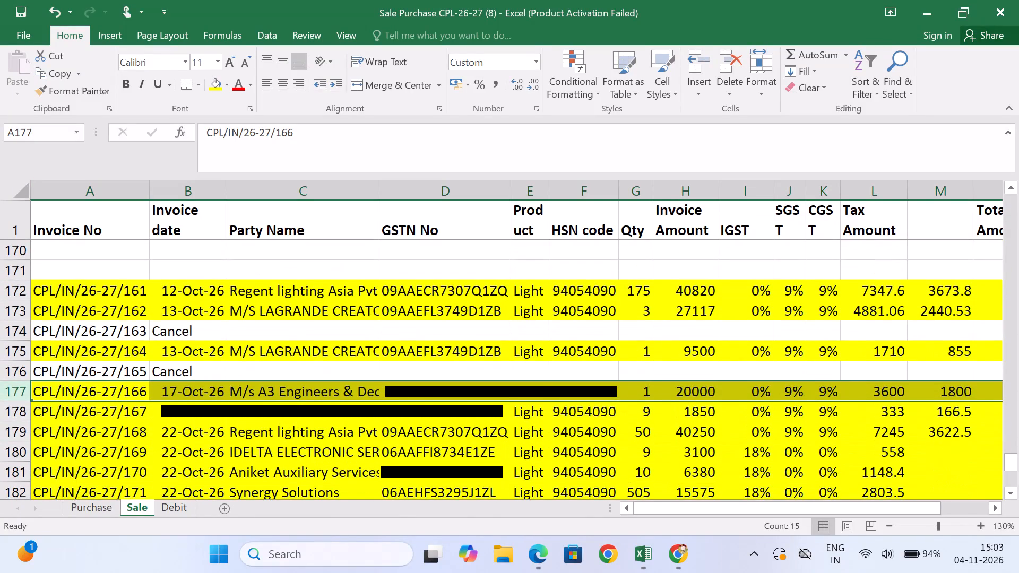
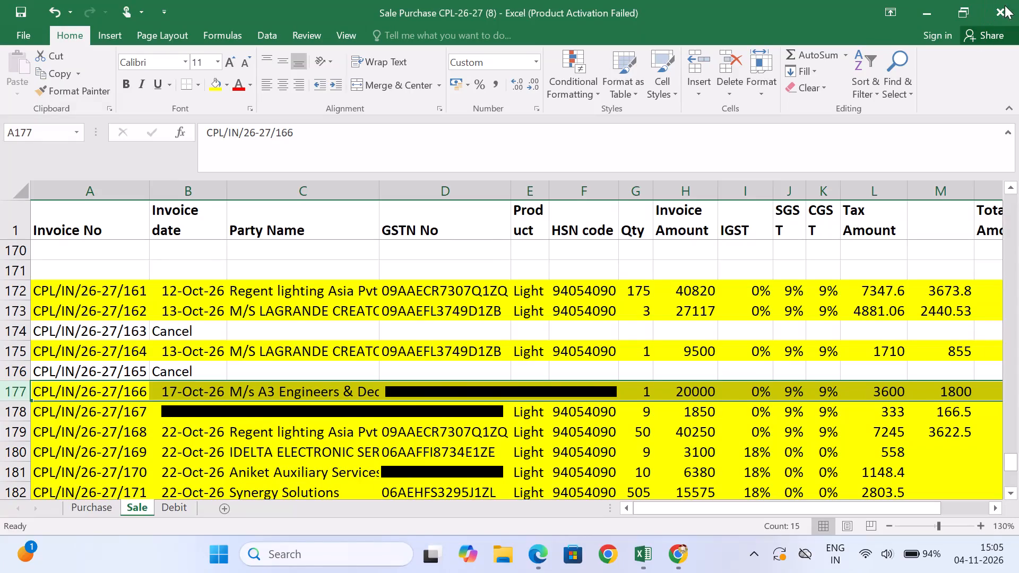
Close the Sale Purchase CPL-26-27 (8) workbook.
left_click(1005, 5)
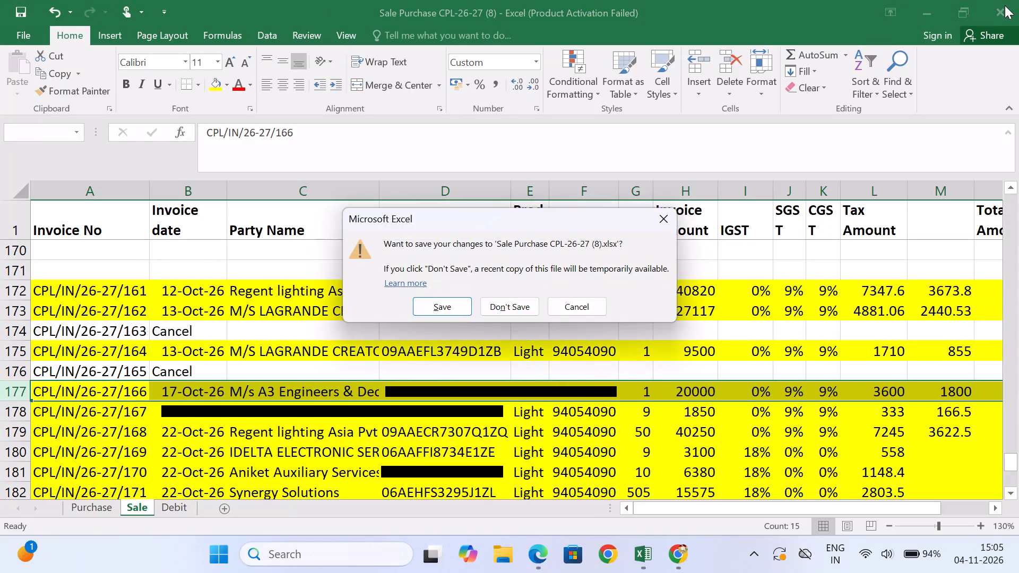
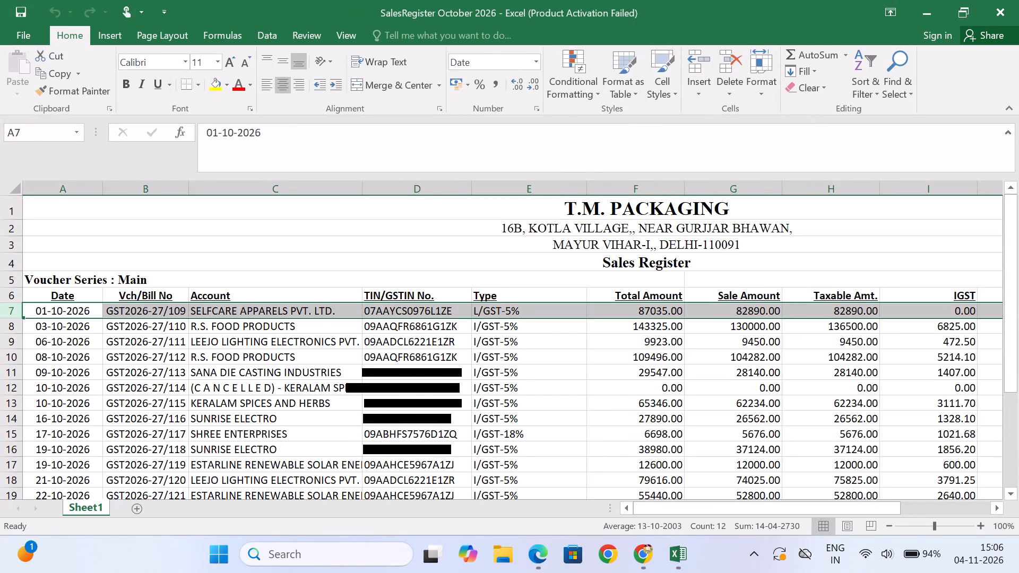
Fill the selected sales register row for invoice GST2026-27/109, dated 01-10-2026, with yellow.
left_click(220, 84)
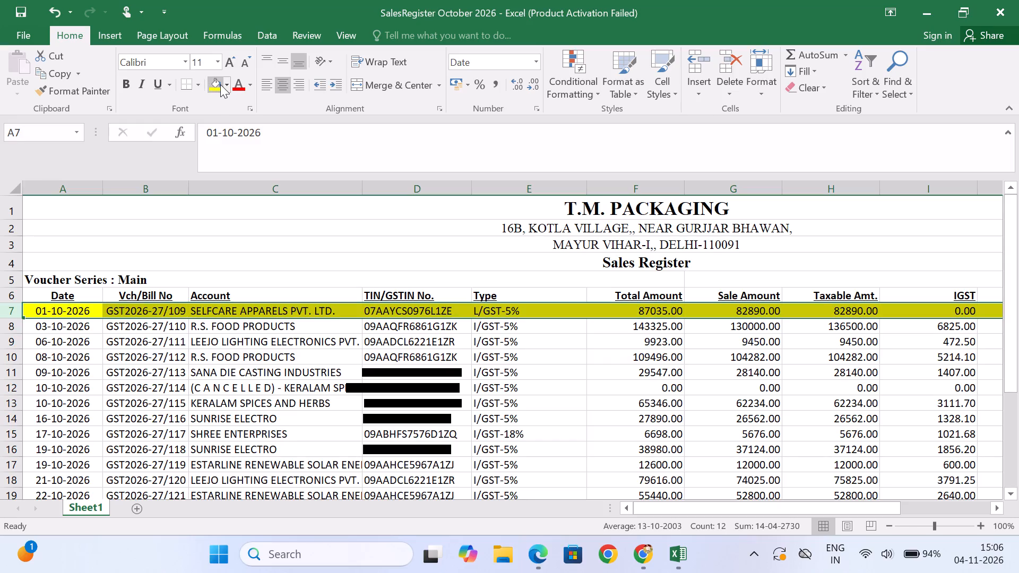
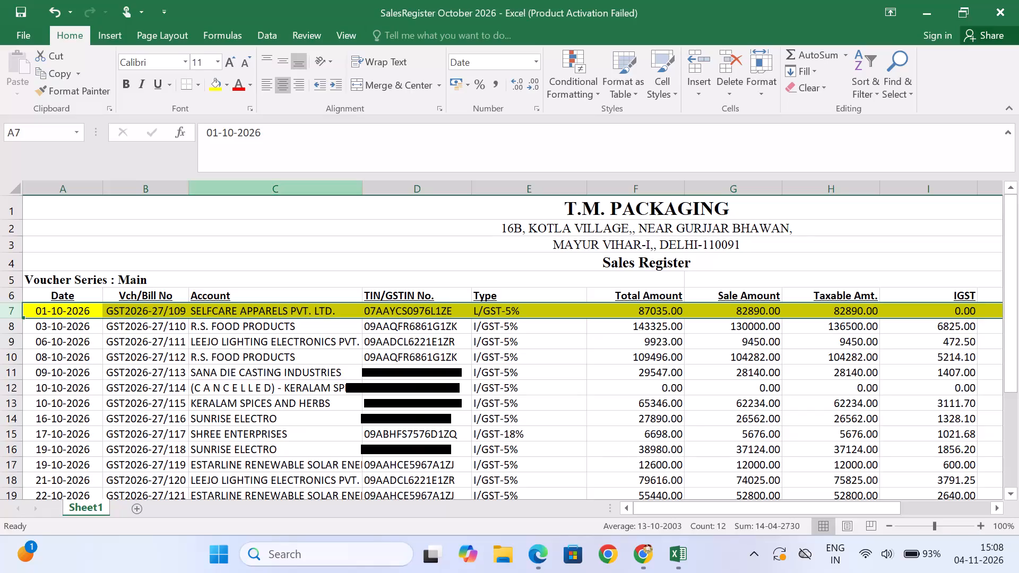
Fill the 23-10-2026 rows for invoices GST2026-27/123 (Maskam Energy) and GST2026-27/122 (Bliss Bae Essentials) with yellow.
scroll(683, 385, "left", 2)
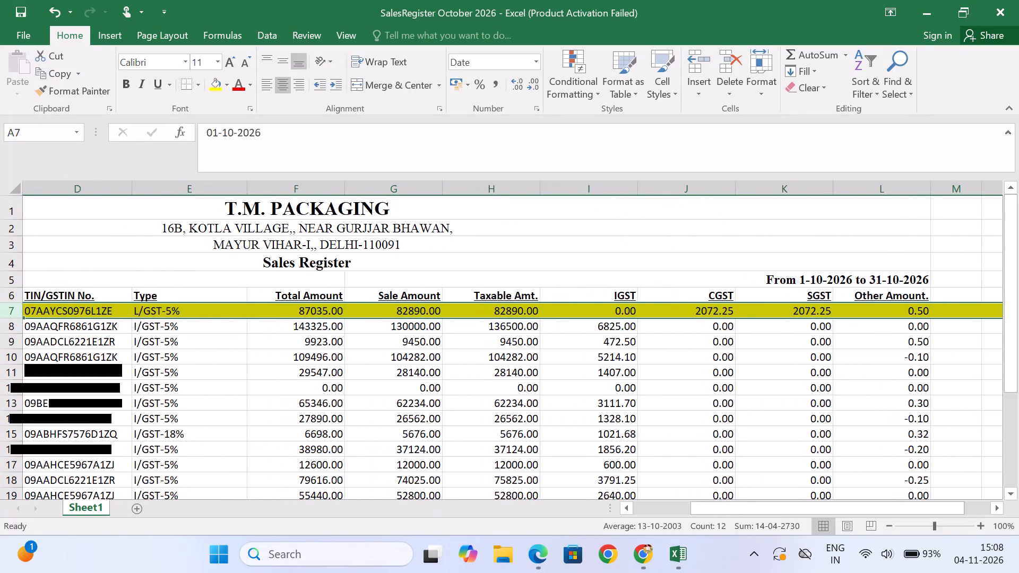
scroll(683, 385, "right", 2)
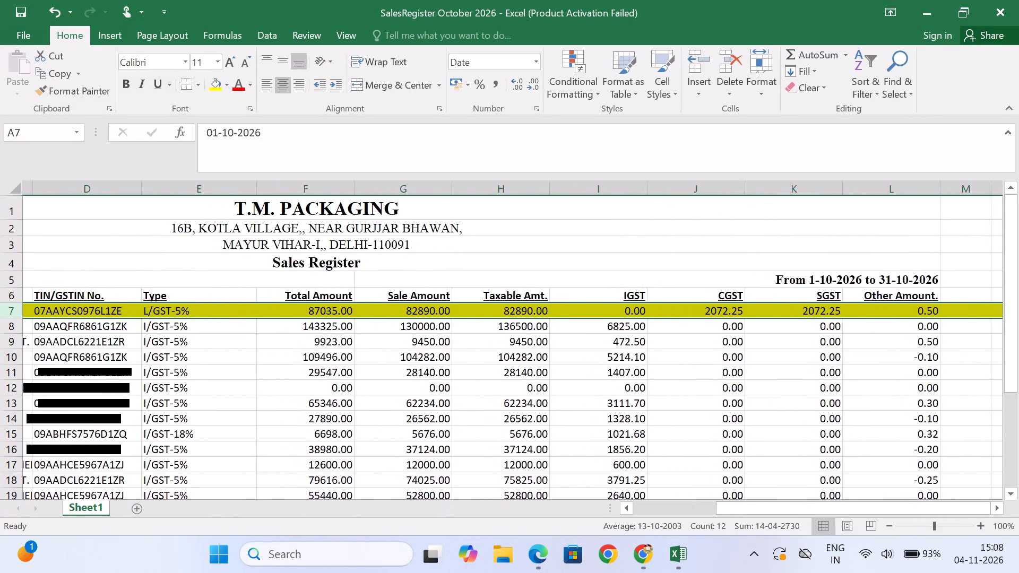
scroll(683, 385, "right", 1)
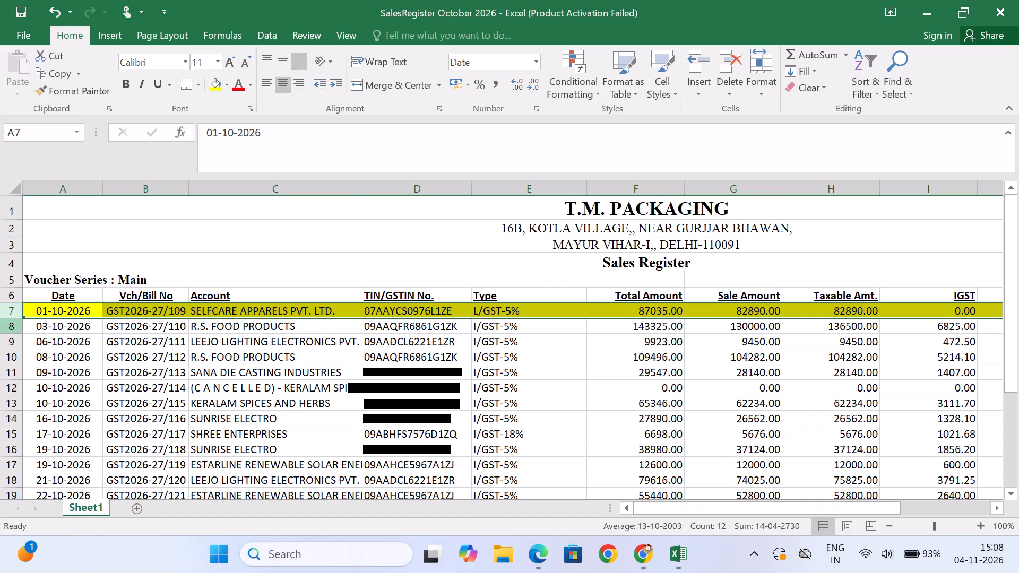
scroll(171, 384, "down", 1)
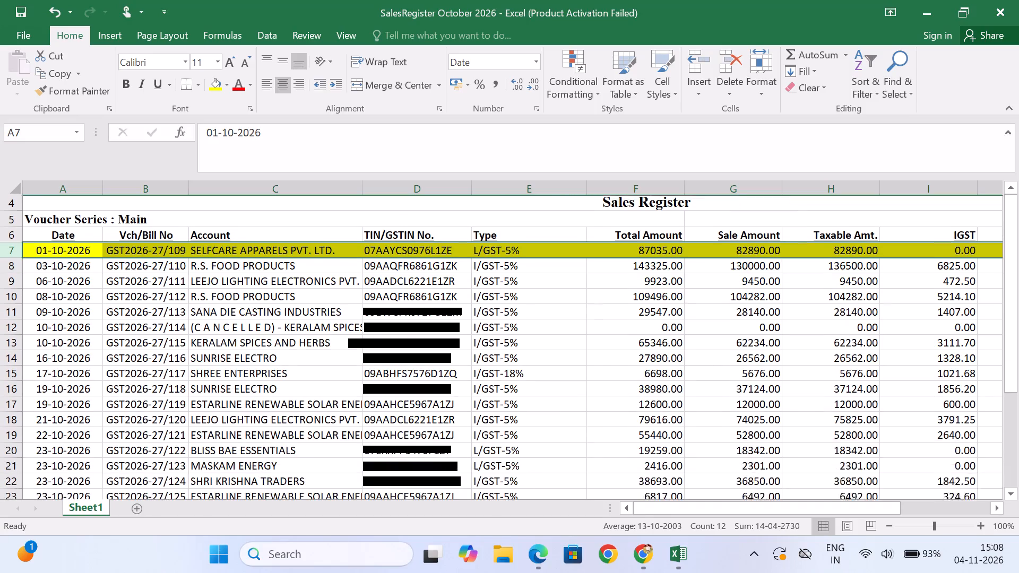
scroll(171, 384, "down", 1)
left_click(8, 435)
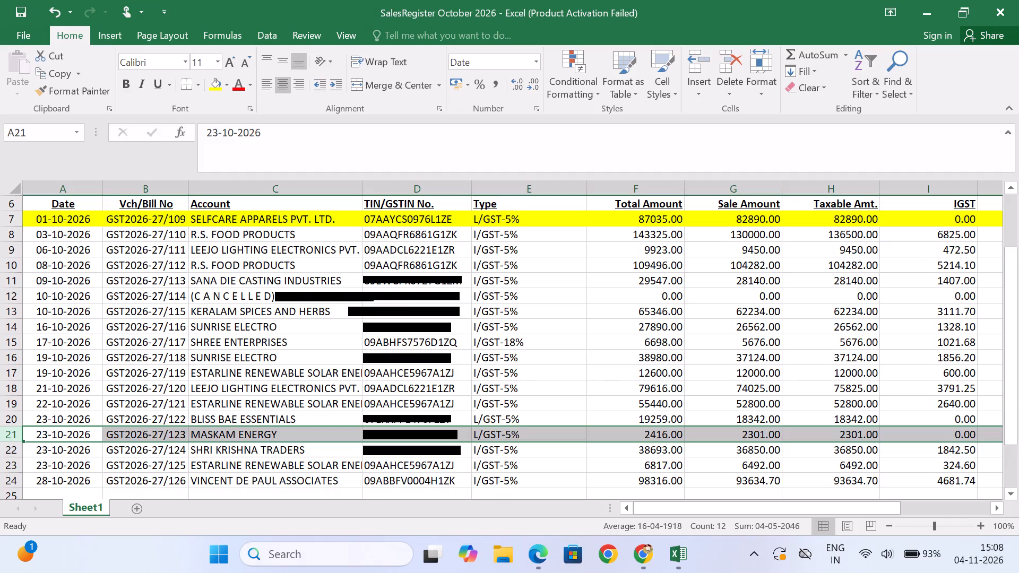
left_click(217, 86)
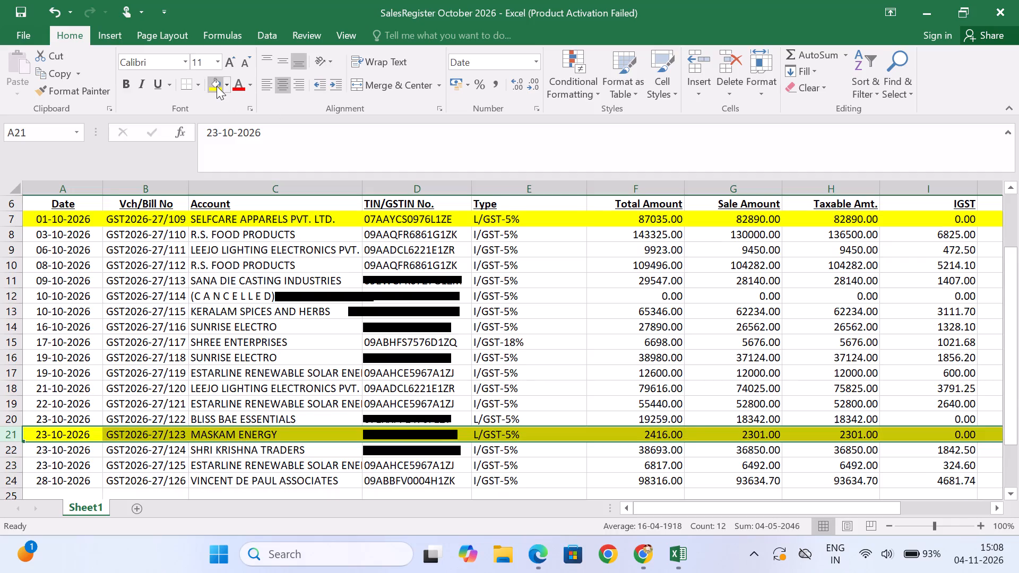
scroll(512, 395, "right", 5)
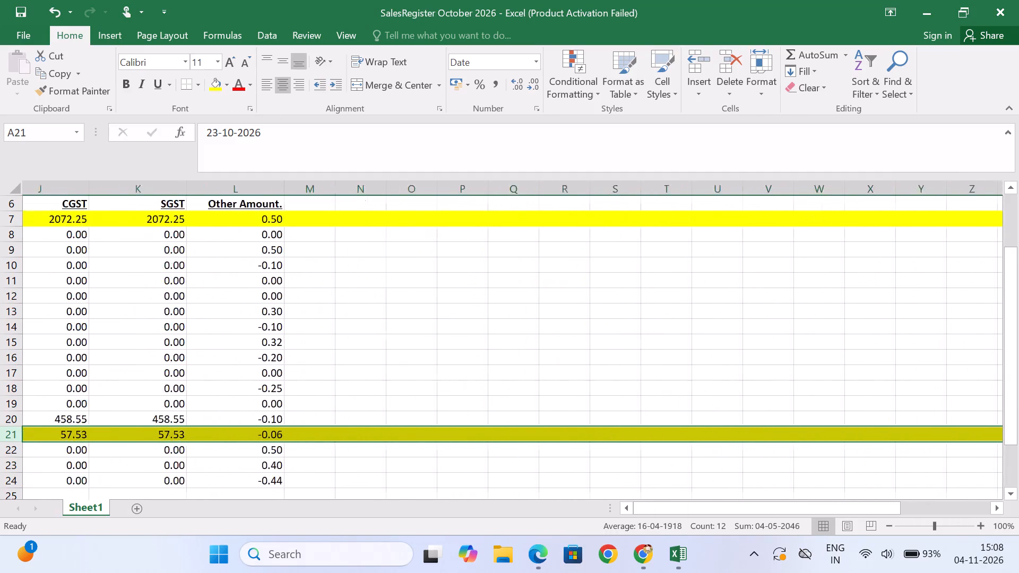
scroll(512, 395, "right", 9)
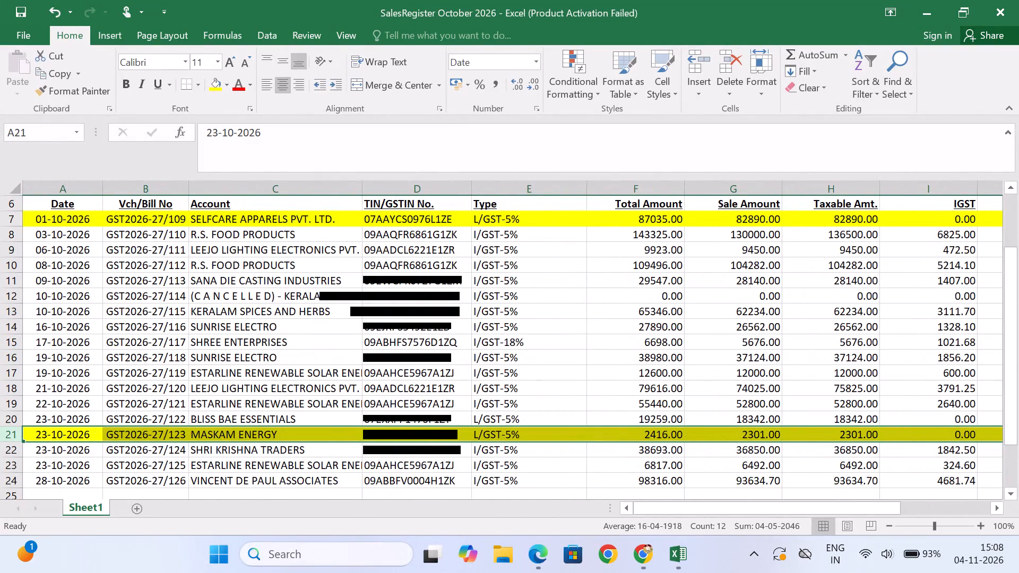
left_click(12, 421)
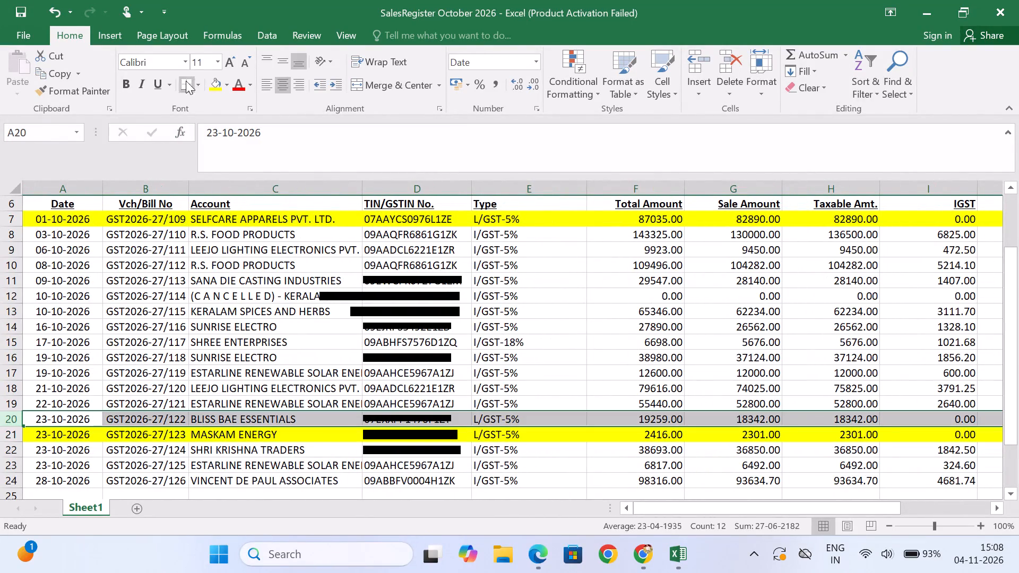
left_click(213, 90)
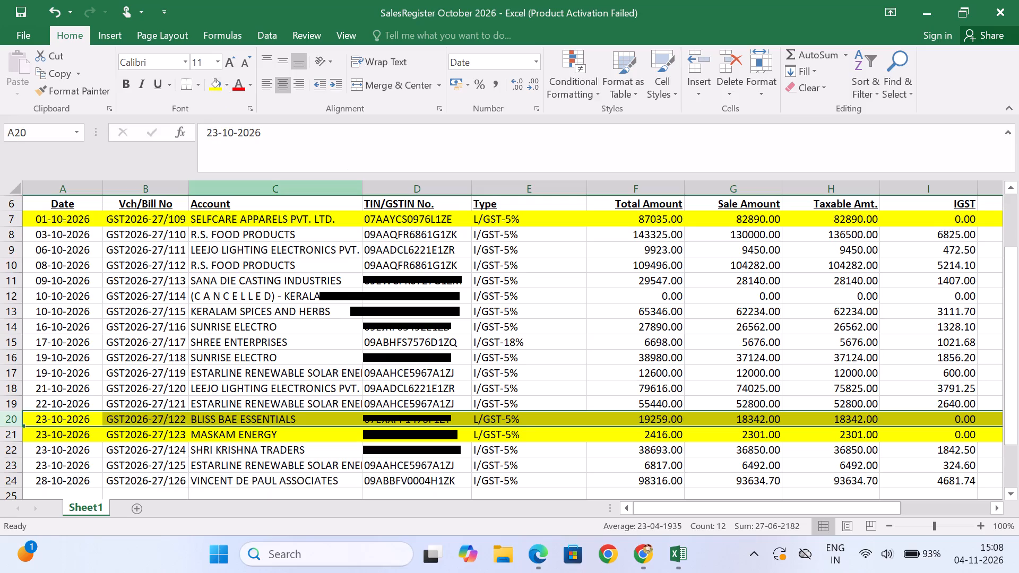
Fill both Leejo Lighting Electronics rows, invoices GST2026-27/111 and GST2026-27/120, with yellow.
left_click(10, 251)
left_click(212, 85)
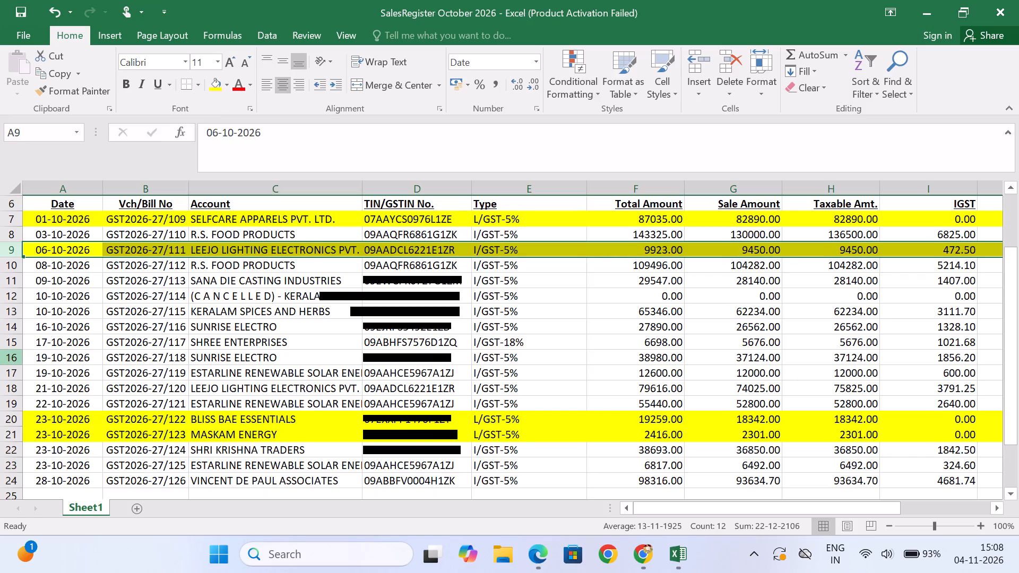
left_click(11, 386)
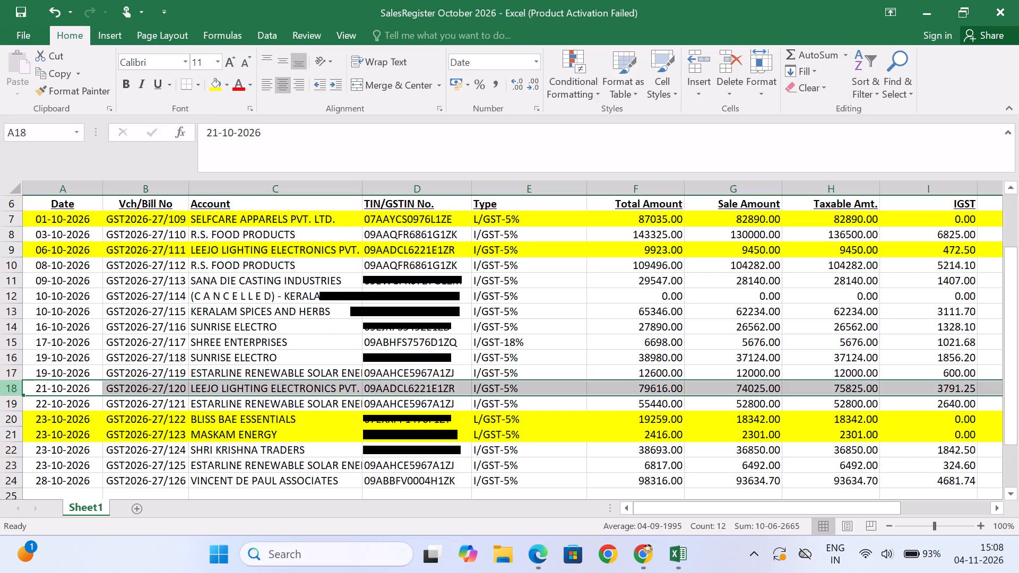
left_click(220, 83)
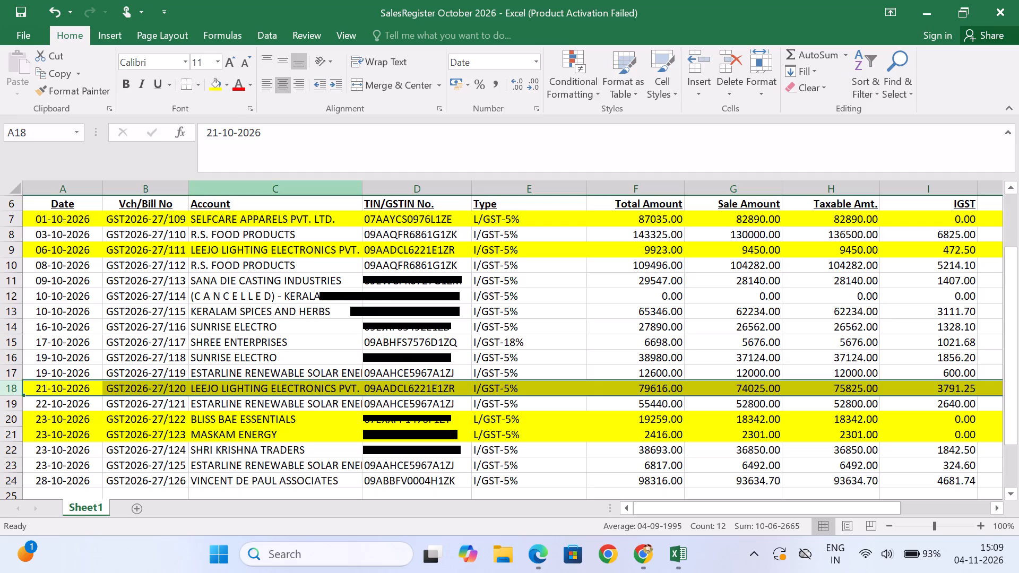
Fill the three Estarline Renewable Solar rows, invoices GST2026-27/119, GST2026-27/125 and GST2026-27/121, with yellow.
left_click(16, 374)
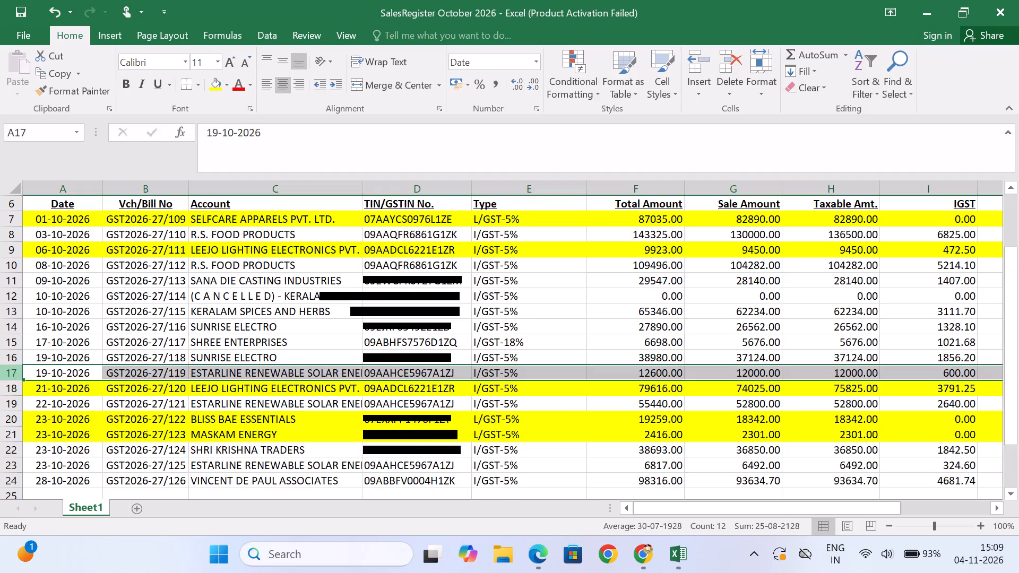
left_click(219, 81)
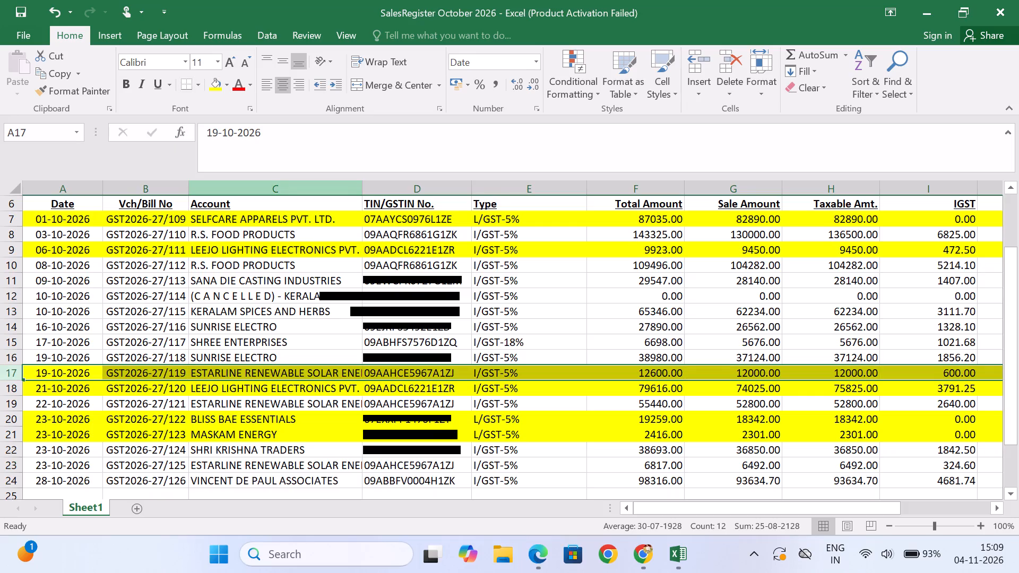
left_click(17, 465)
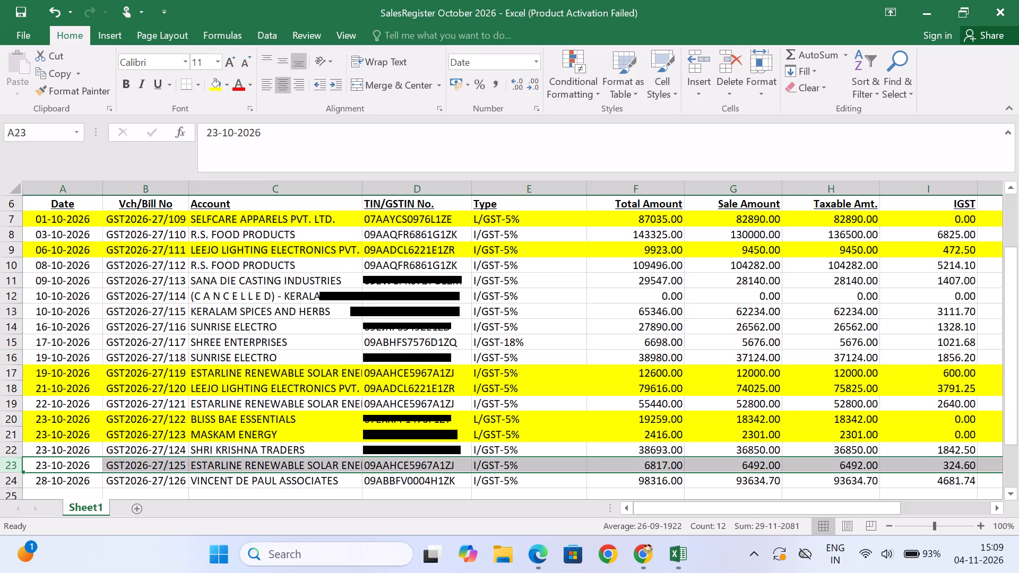
left_click(215, 83)
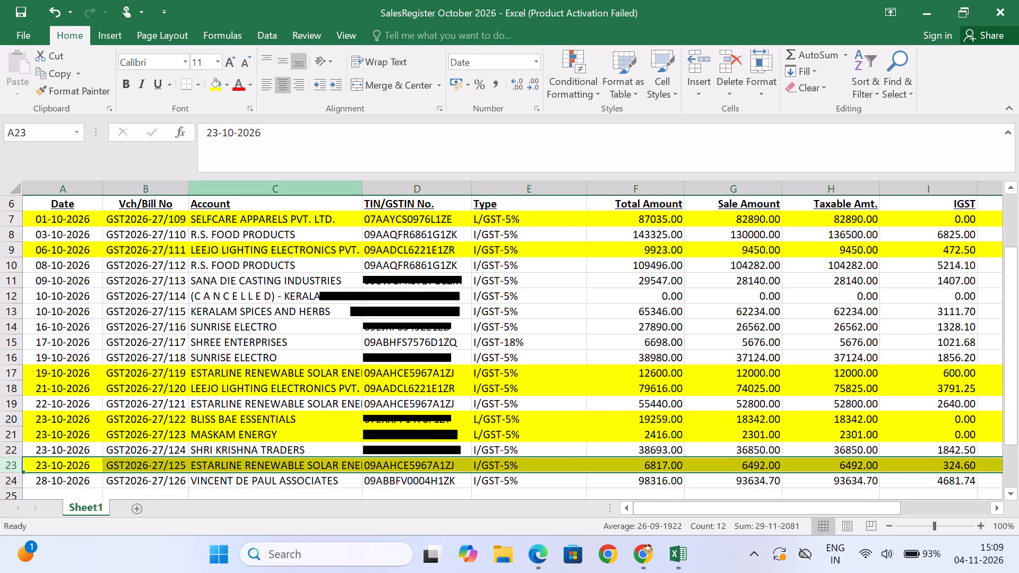
left_click(13, 403)
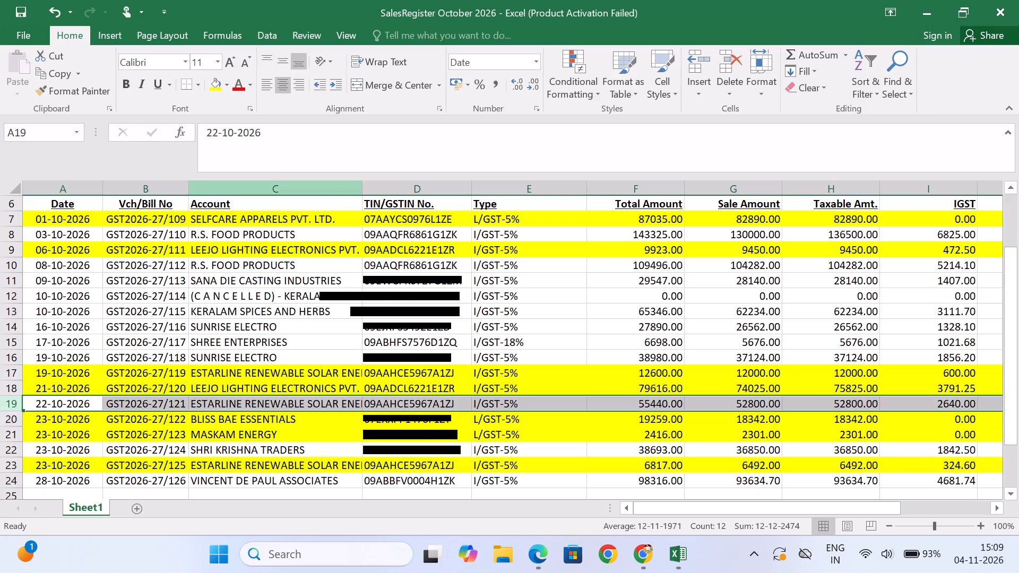
left_click(214, 87)
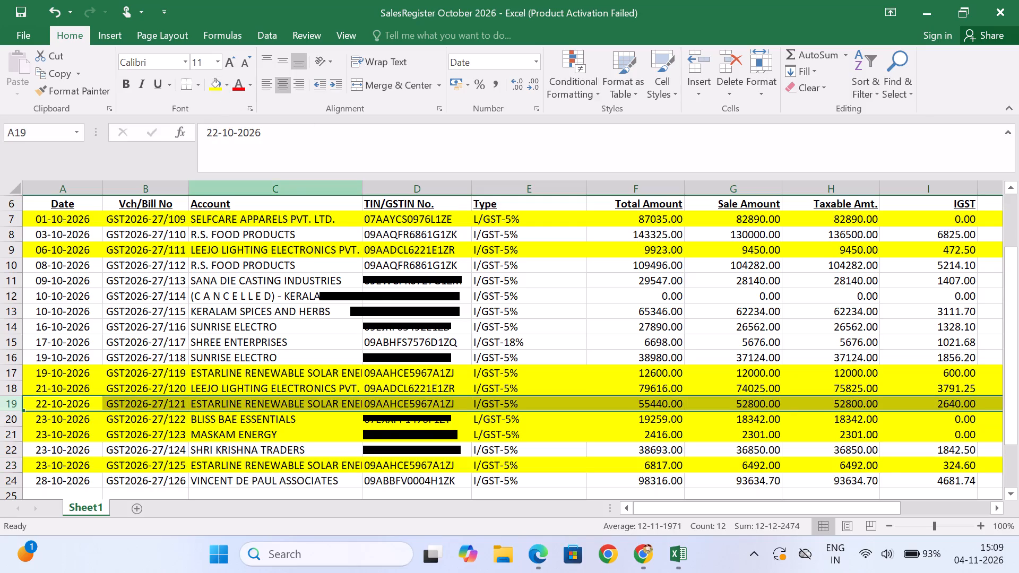
Fill both R.S. Food Products rows, invoices GST2026-27/112 and GST2026-27/110, with yellow.
left_click(6, 265)
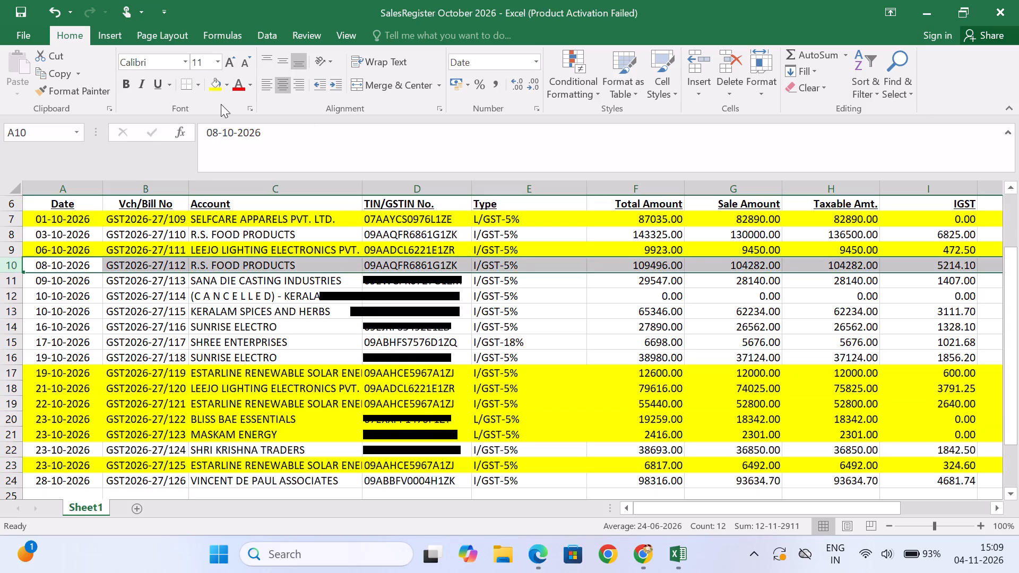
left_click(213, 84)
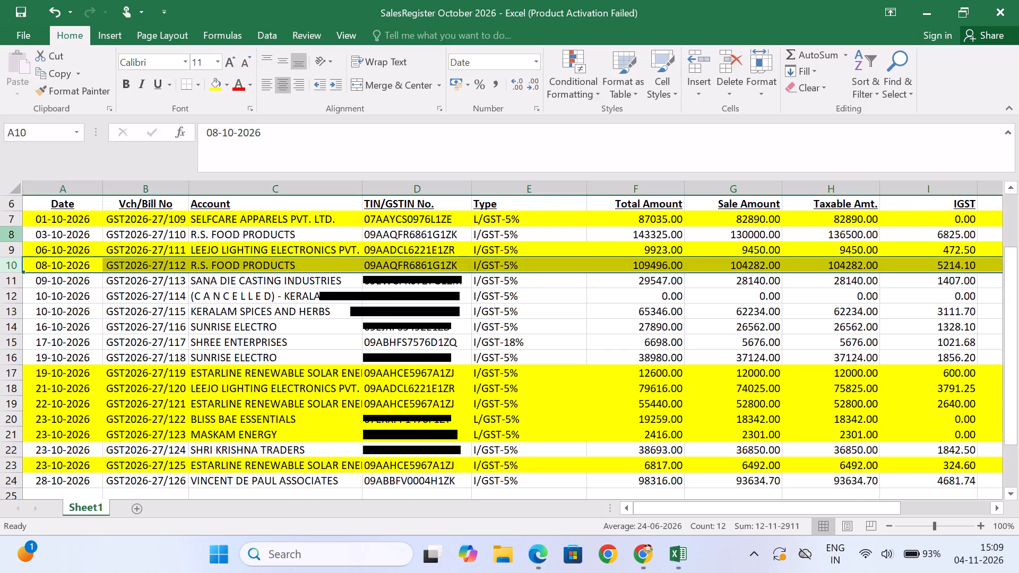
left_click(19, 232)
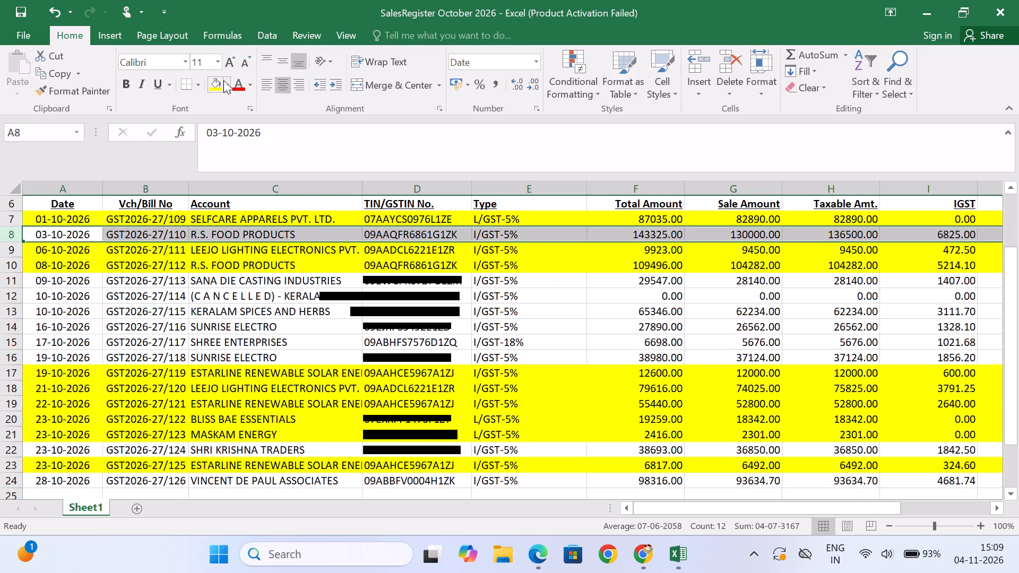
left_click(218, 82)
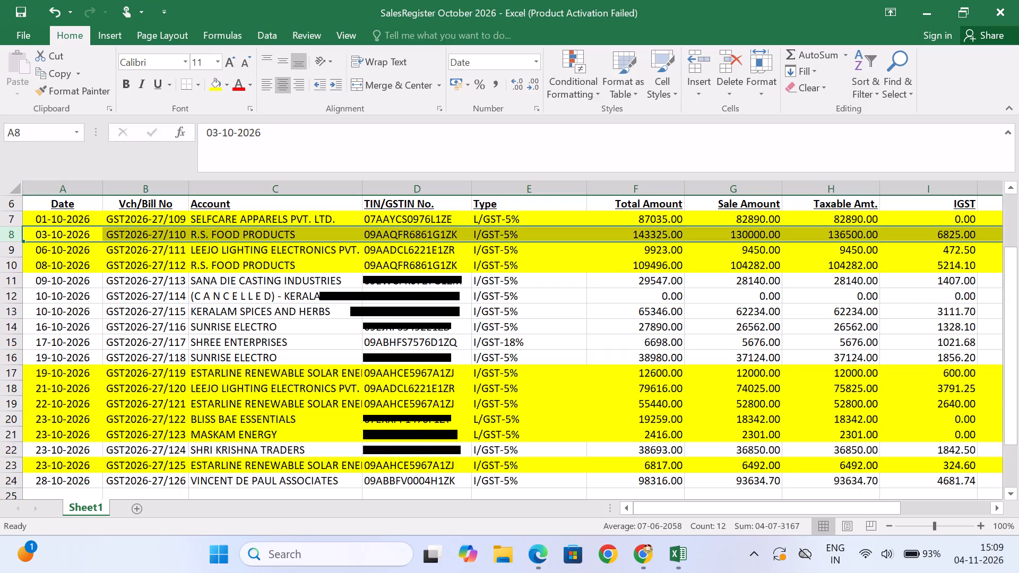
Fill the rows for invoices GST2026-27/126, GST2026-27/117 (Shree Enterprises) and GST2026-27/115 (Keralam Spices and Herbs) with yellow.
left_click(12, 479)
left_click(211, 84)
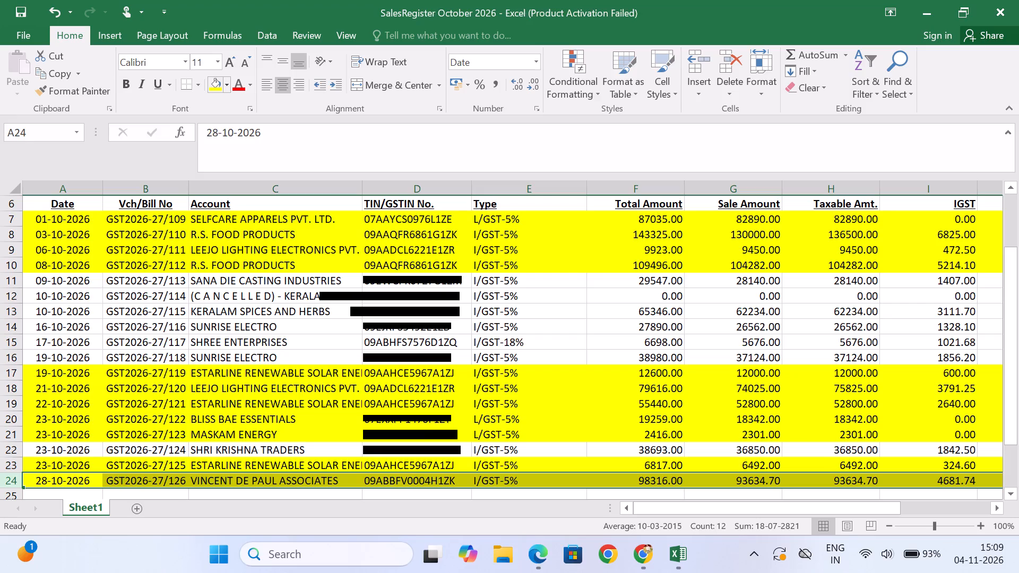
left_click(15, 338)
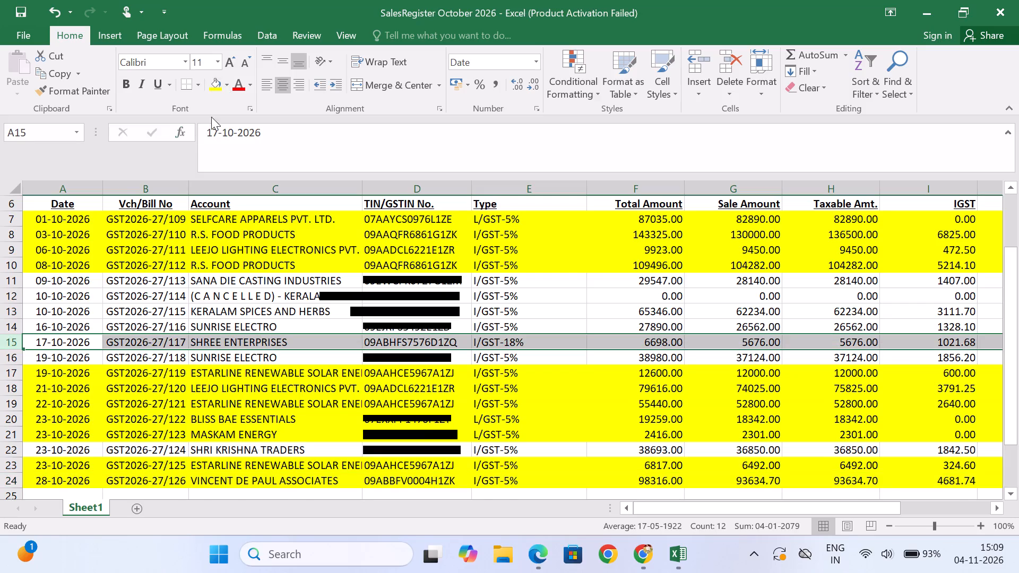
left_click(219, 88)
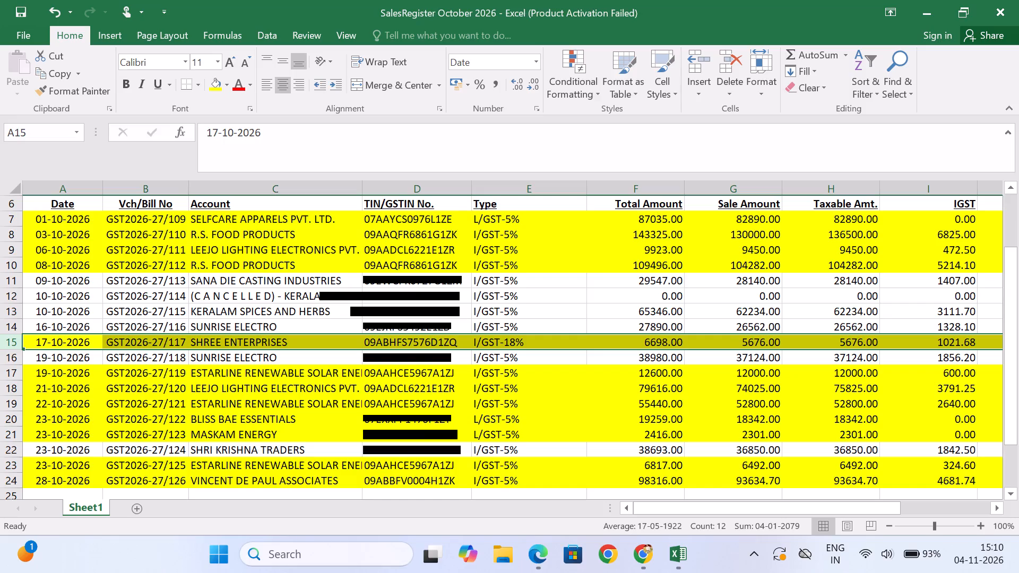
left_click(13, 312)
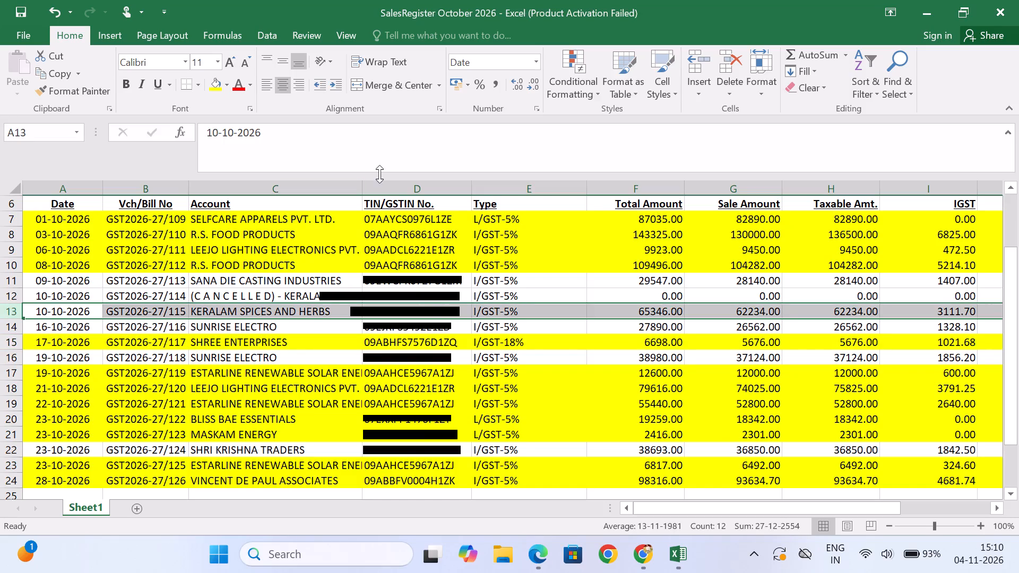
left_click(218, 84)
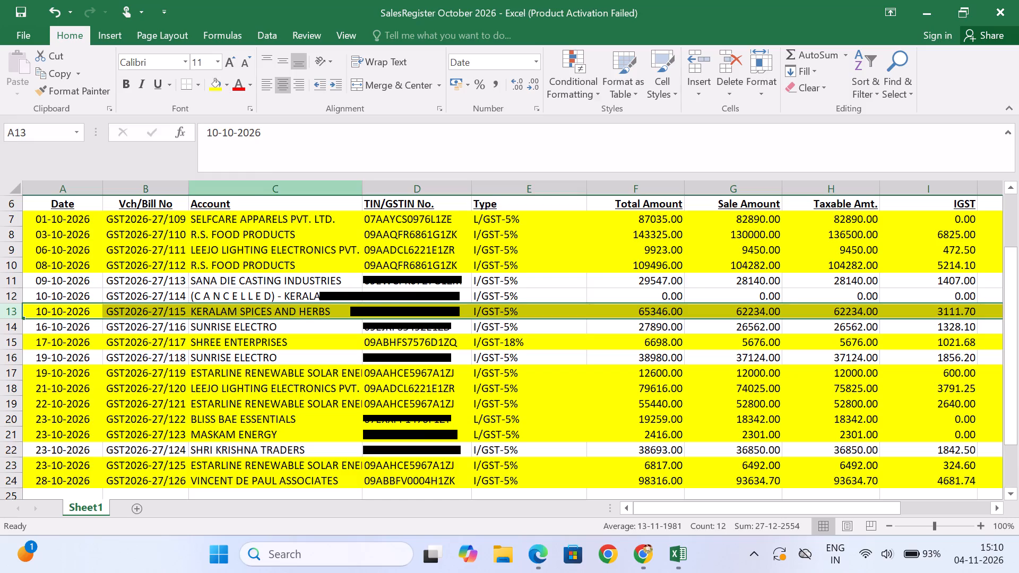
Fill both Sunrise Electro rows, invoices GST2026-27/116 and GST2026-27/118, with yellow.
left_click(11, 328)
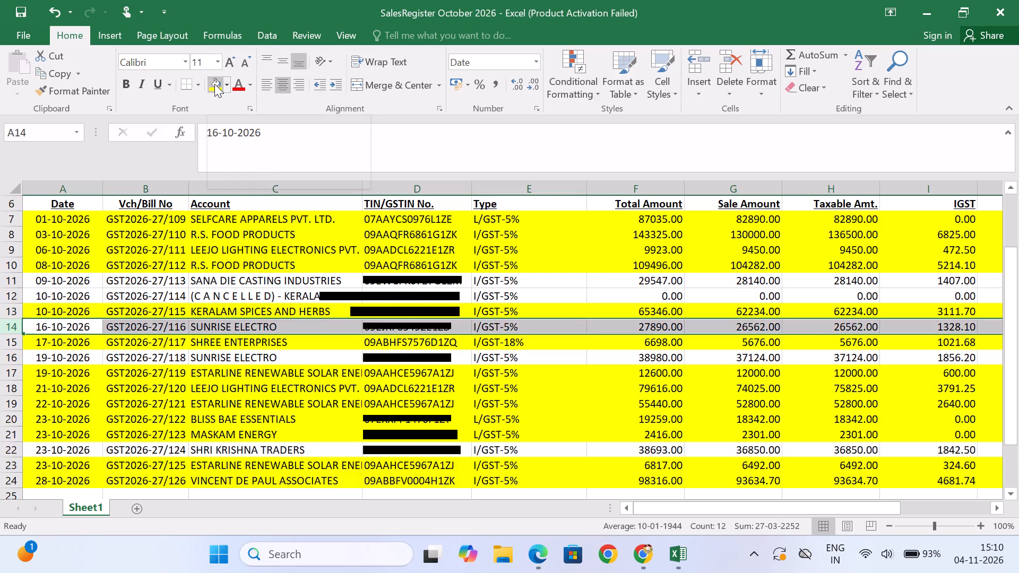
left_click(214, 84)
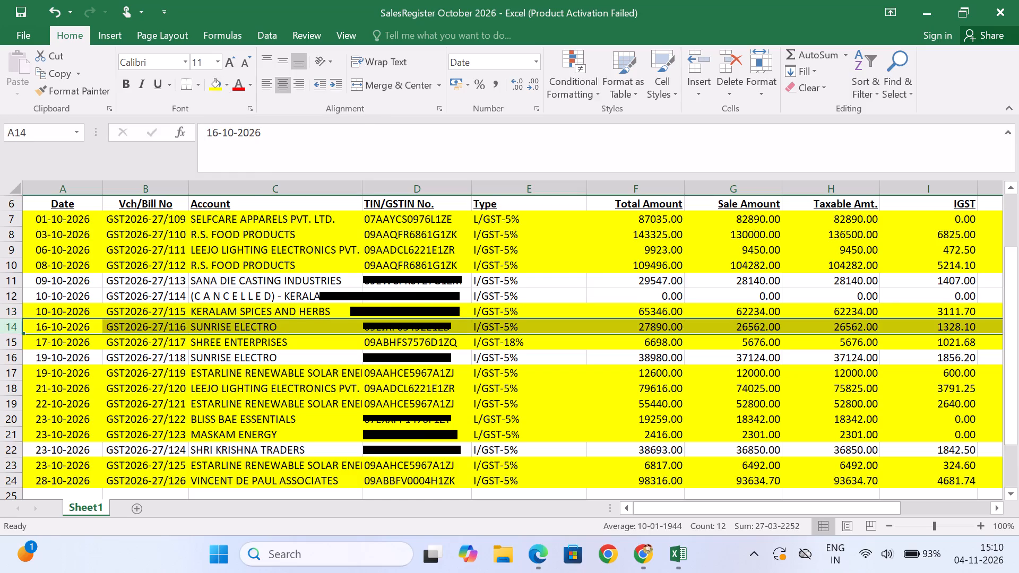
left_click(18, 358)
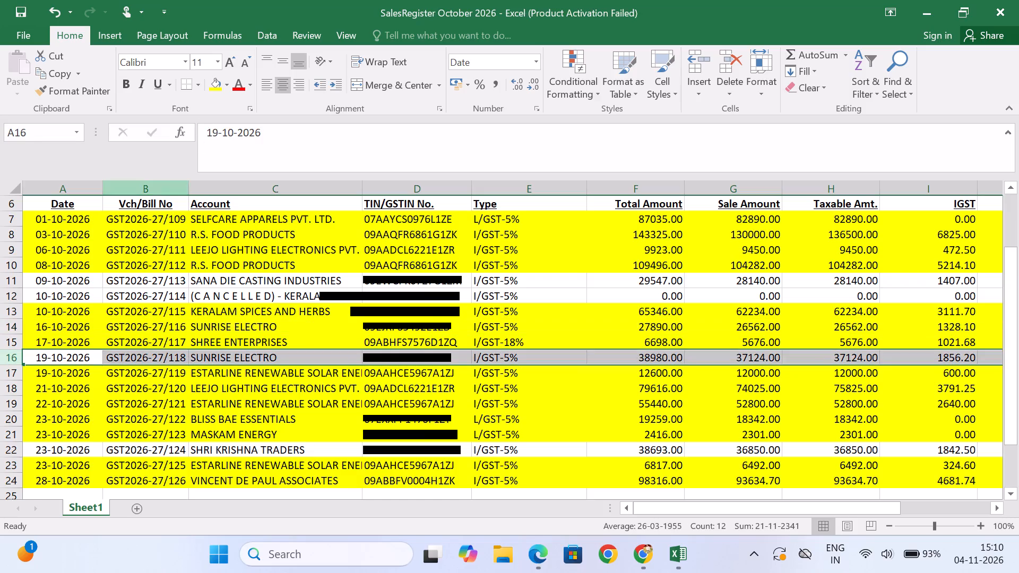
left_click(213, 88)
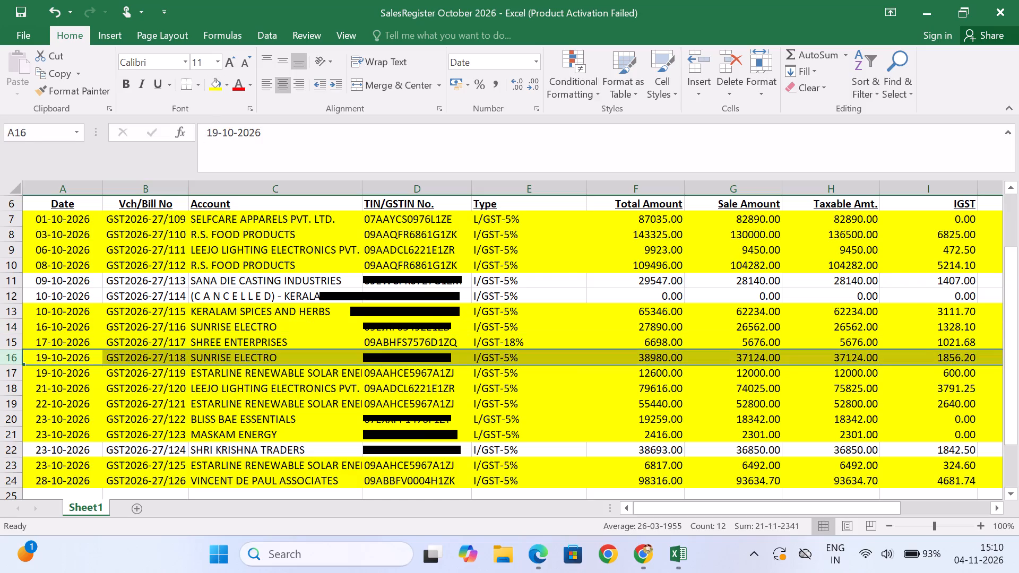
Fill the rows for invoices GST2026-27/113 (Sana Die Casting Industries) and GST2026-27/124 (Shri Krishna Traders) with yellow.
left_click_drag(13, 283, 218, 89)
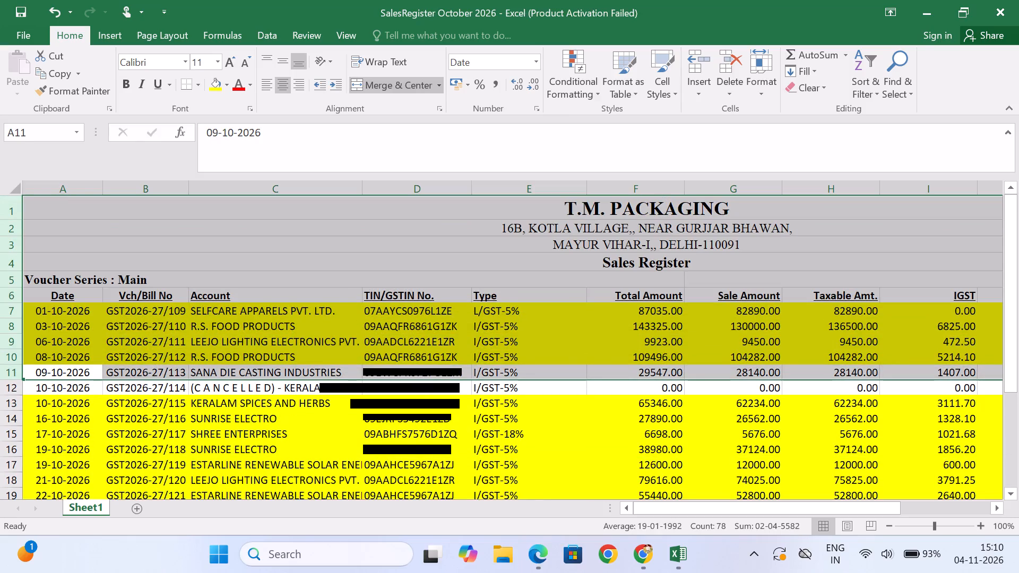
left_click(203, 412)
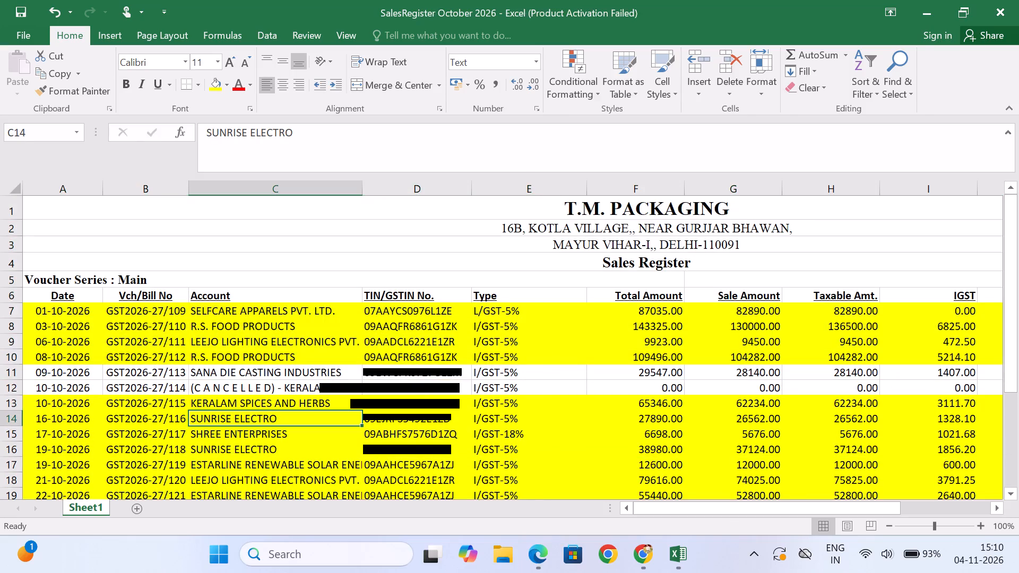
left_click(11, 374)
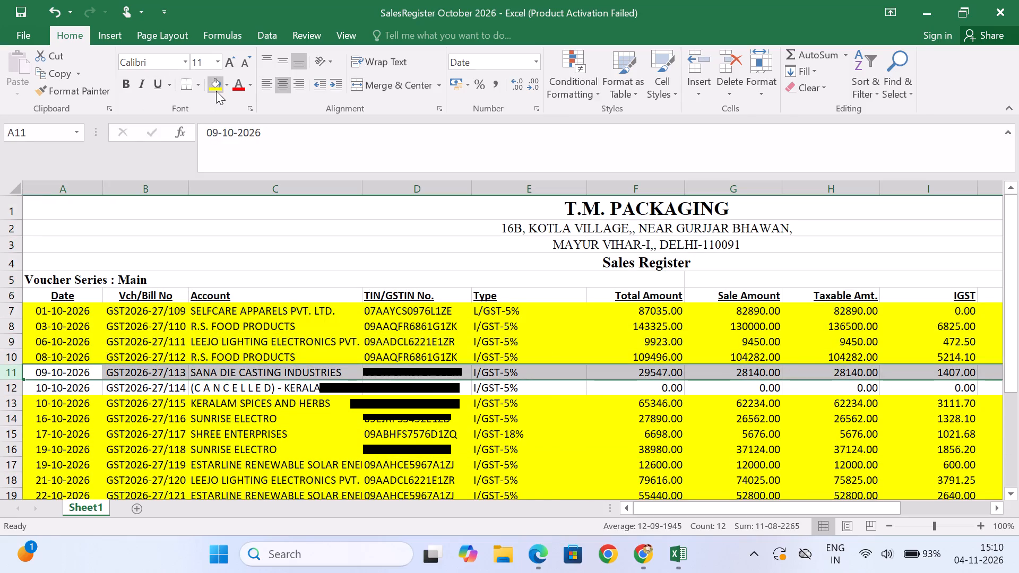
left_click(216, 91)
scroll(357, 350, "down", 2)
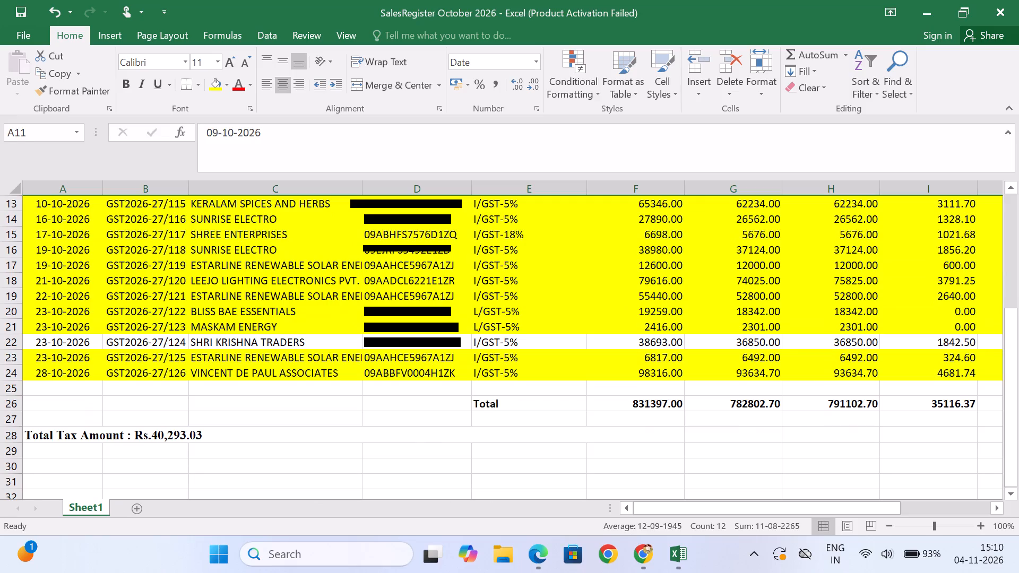
left_click(8, 344)
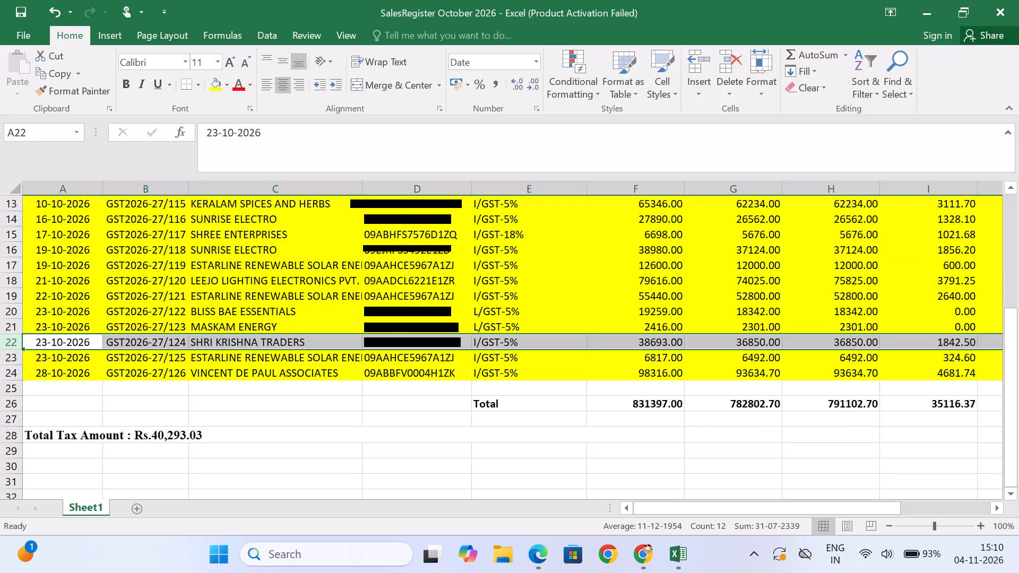
left_click(215, 81)
scroll(320, 298, "up", 3)
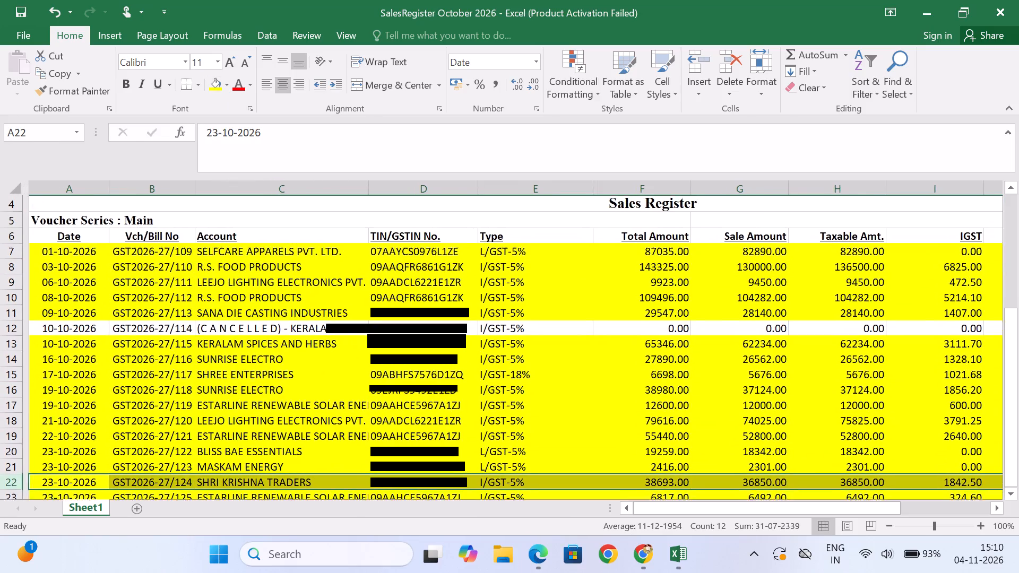